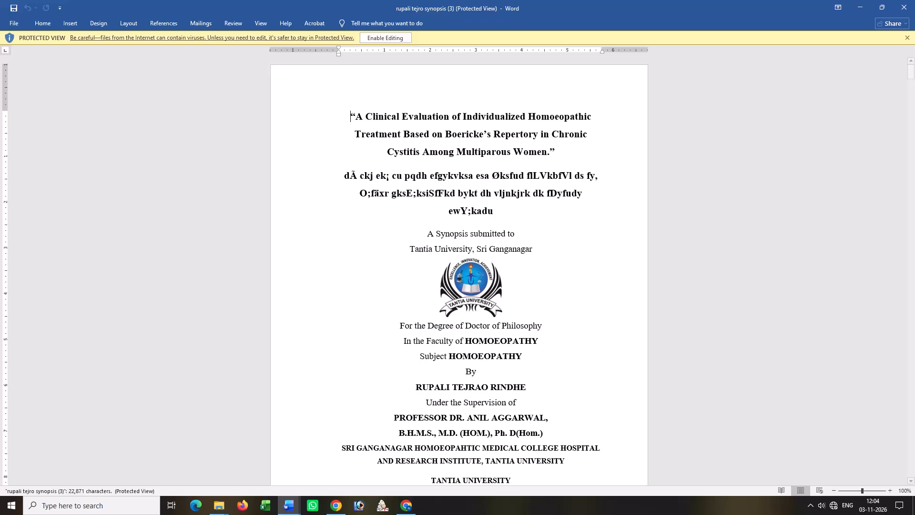
# Enable editing of the synopsis document opened in Protected View.
pyautogui.click(380, 36)
pyautogui.click(336, 229)
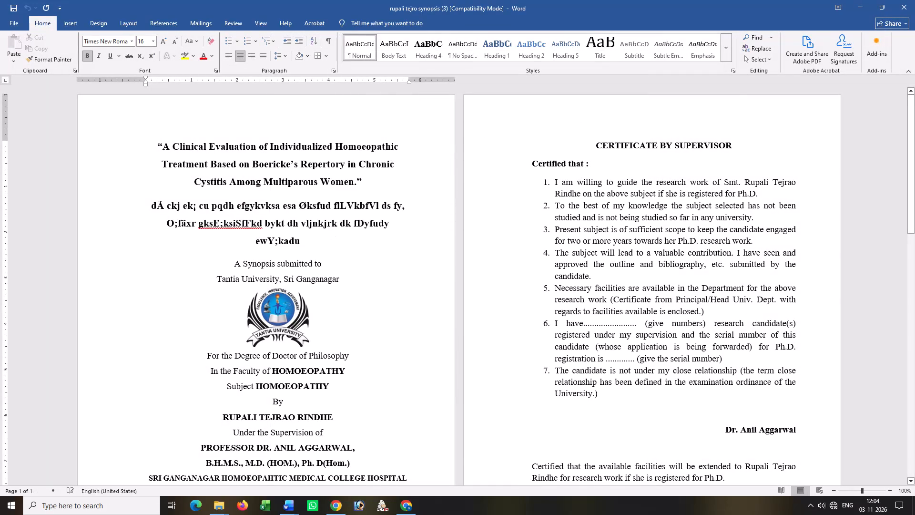
# Change the garbled three-line Hindi title on the cover page to the recently used Devanagari font ending in 010.
pyautogui.moveTo(144, 206); pyautogui.dragTo(301, 241)
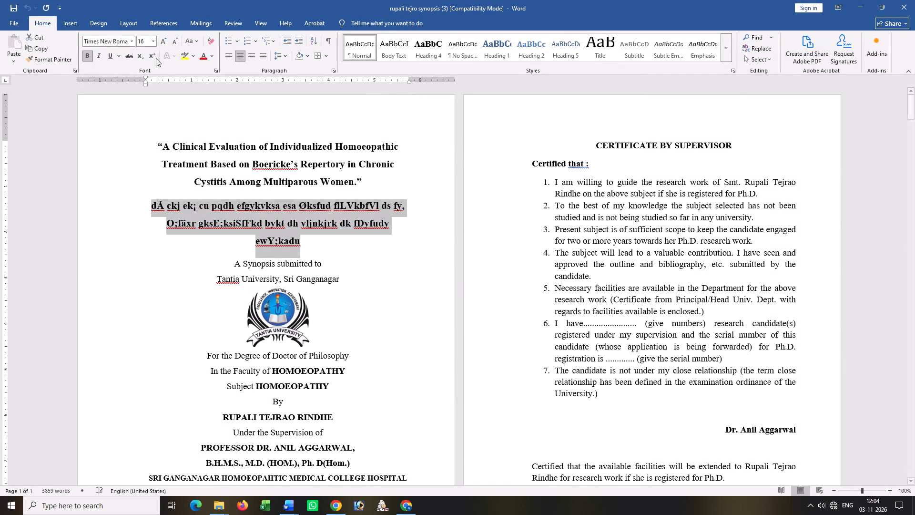
pyautogui.click(131, 41)
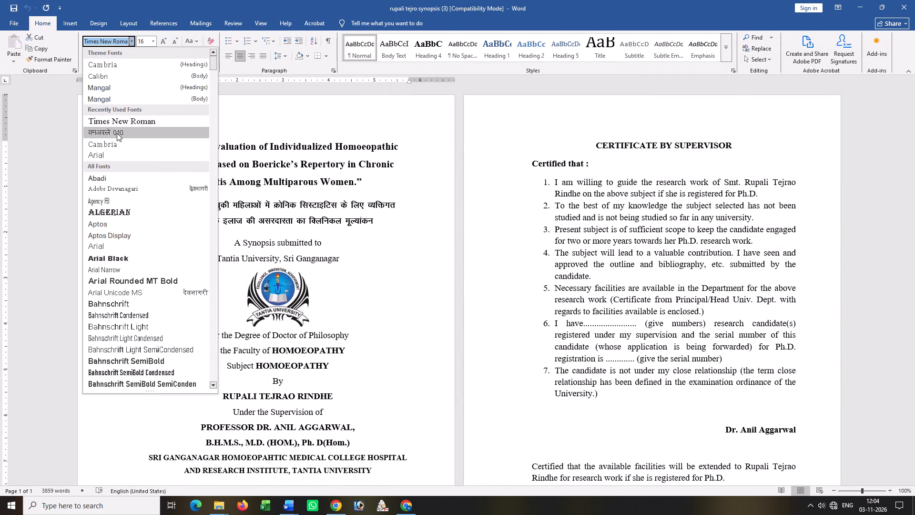
pyautogui.click(117, 133)
pyautogui.click(386, 252)
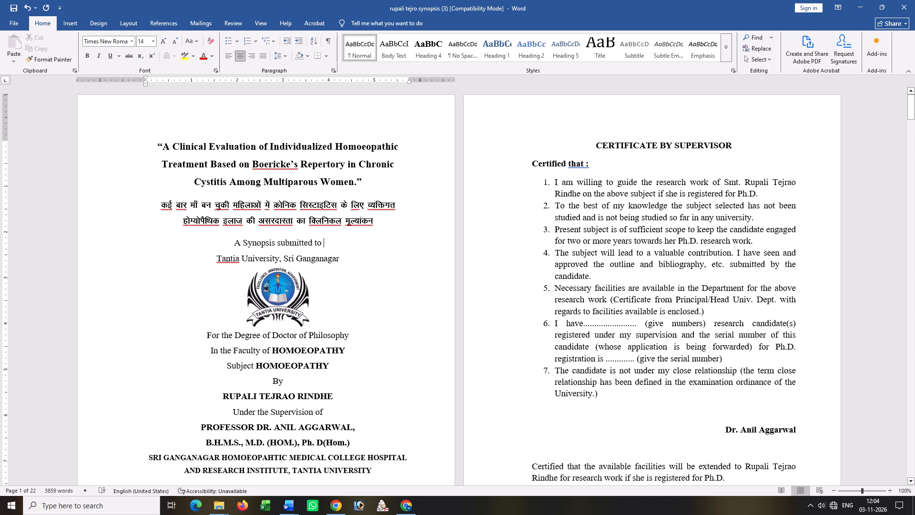
# Save the synopsis document with the corrected Hindi title font.
pyautogui.scroll(-6, 360, 334)
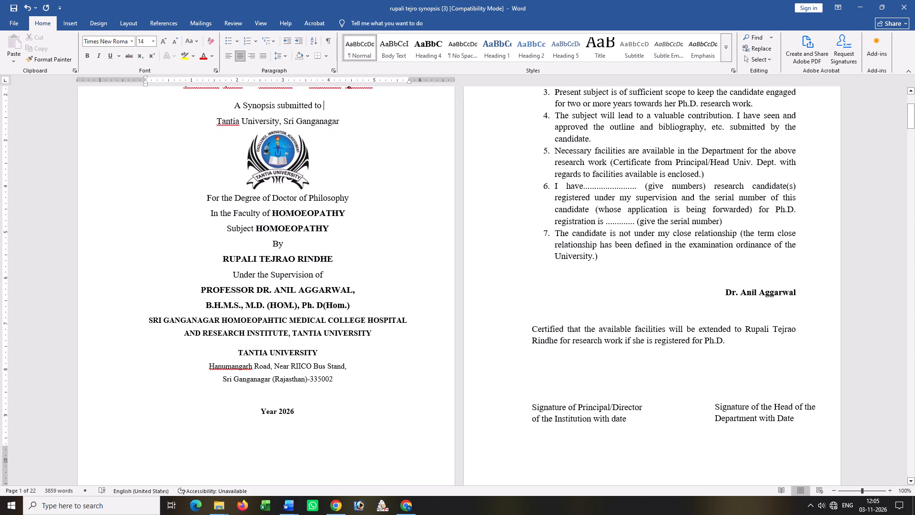
pyautogui.hotkey('ctrl', 's')
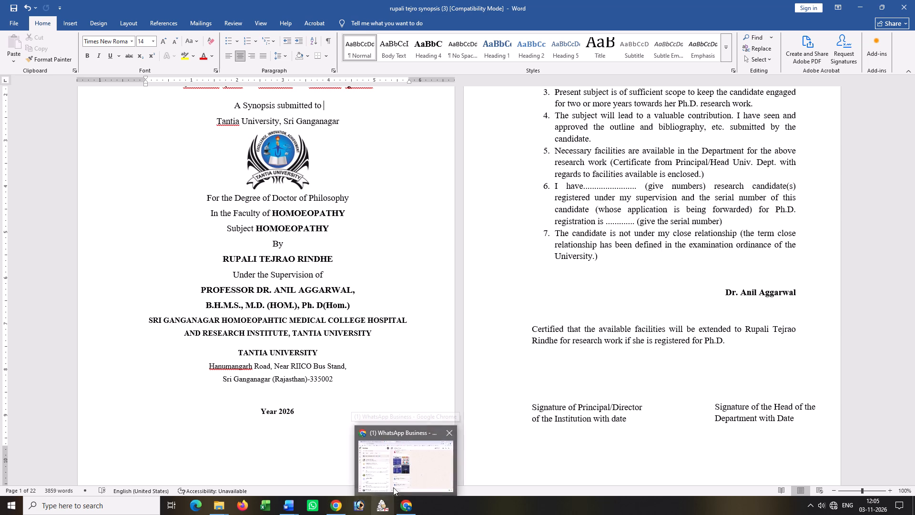
# Switch to WhatsApp Business.
pyautogui.click(396, 480)
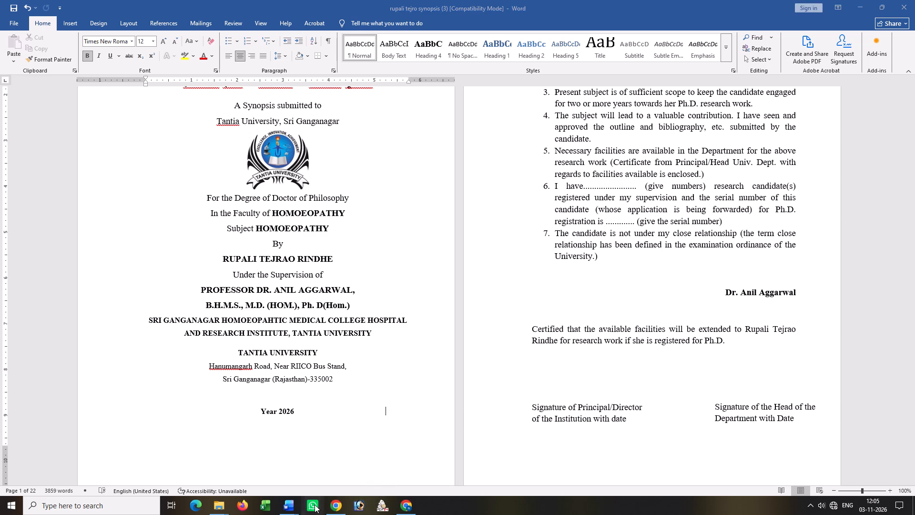
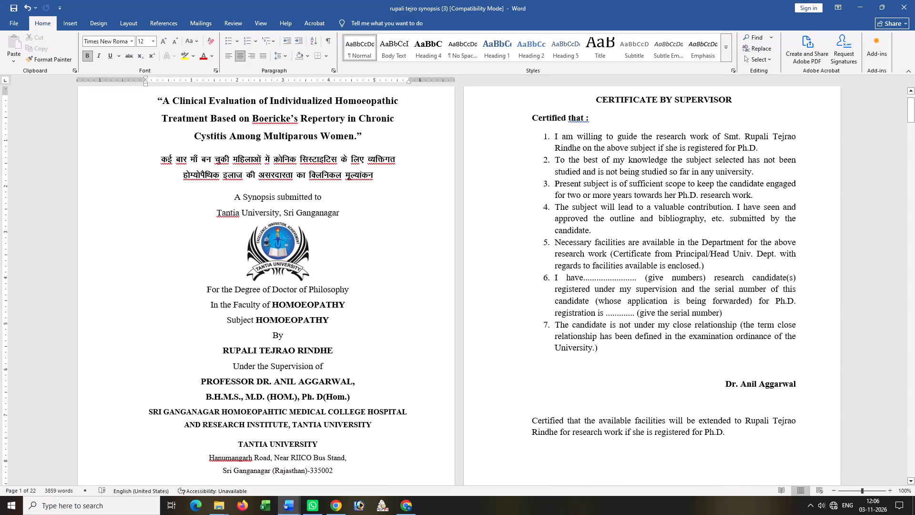
# Select the garbled two-line Hindi title on the proposed research work outline page and open the font choices for it.
pyautogui.scroll(-8, 348, 325)
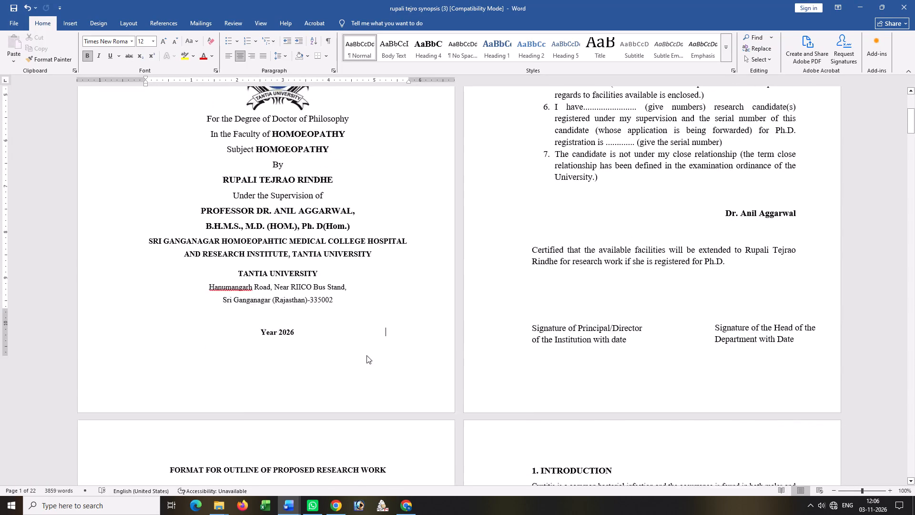
pyautogui.scroll(-13, 366, 355)
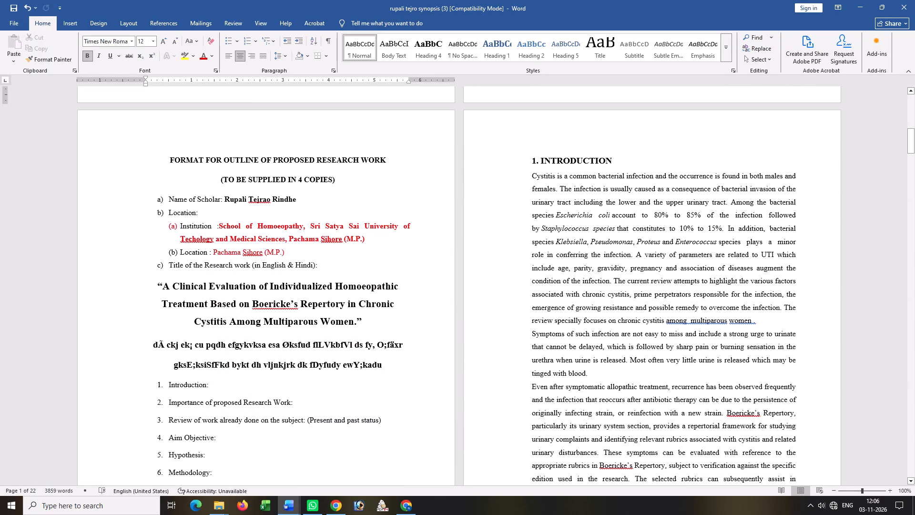
pyautogui.scroll(-4, 271, 323)
pyautogui.moveTo(146, 254); pyautogui.dragTo(375, 267)
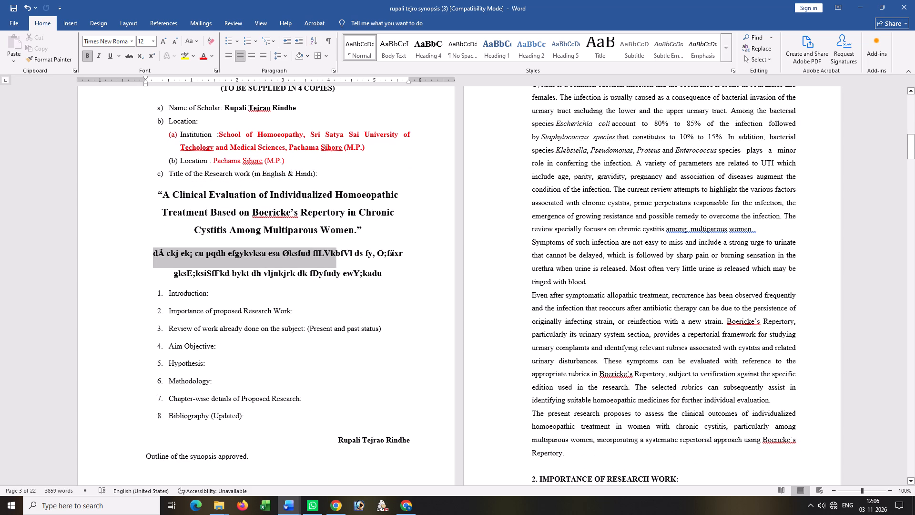
pyautogui.moveTo(375, 267); pyautogui.dragTo(390, 276)
pyautogui.click(131, 41)
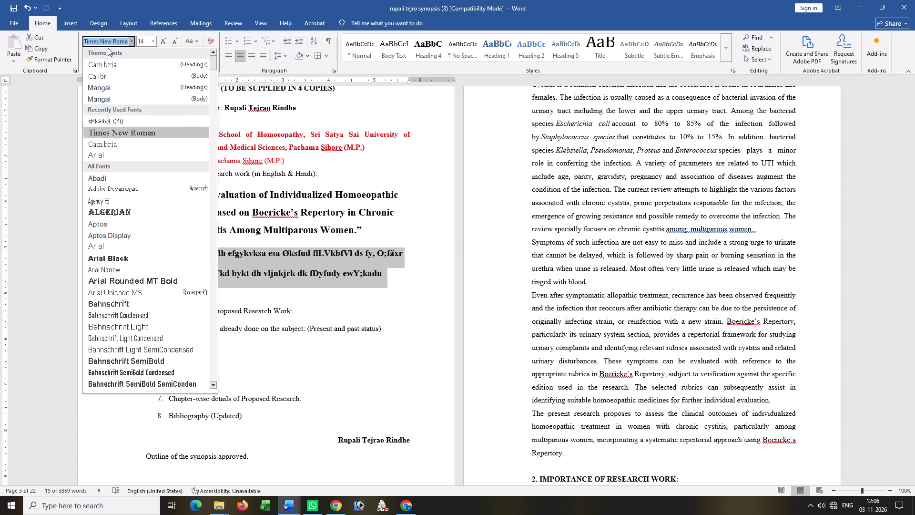
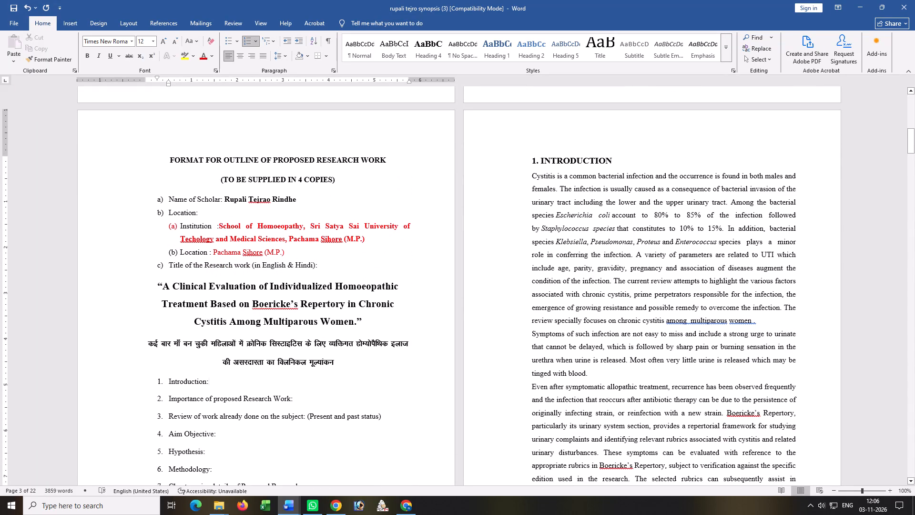
# Justify all the body paragraphs of section 2, Importance of Research Work, down to the Review of Work heading.
pyautogui.scroll(-20, 626, 344)
pyautogui.scroll(-1, 626, 344)
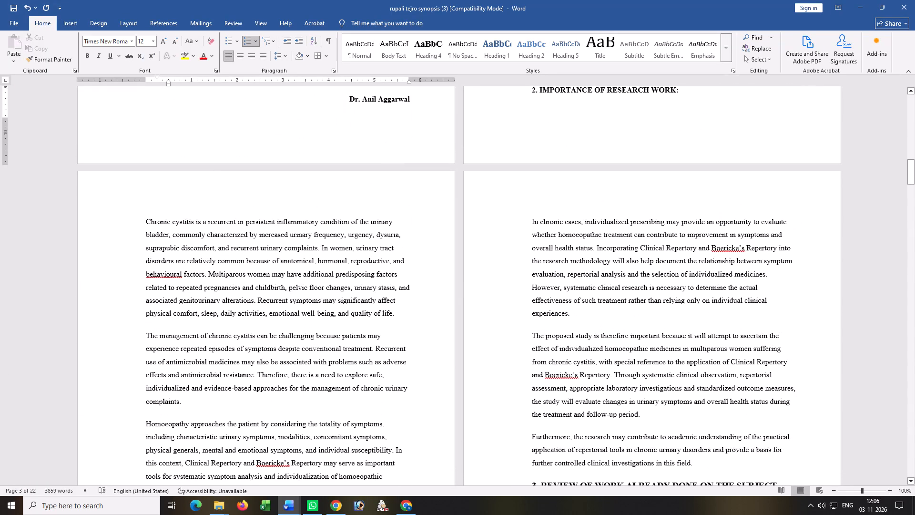
pyautogui.click(324, 255)
pyautogui.scroll(16, 519, 307)
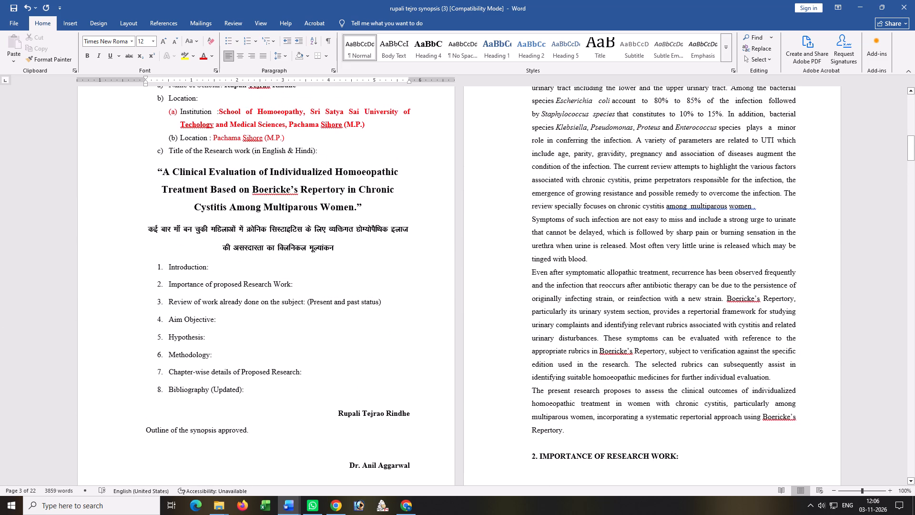
pyautogui.scroll(-12, 600, 319)
pyautogui.moveTo(144, 313); pyautogui.dragTo(596, 488)
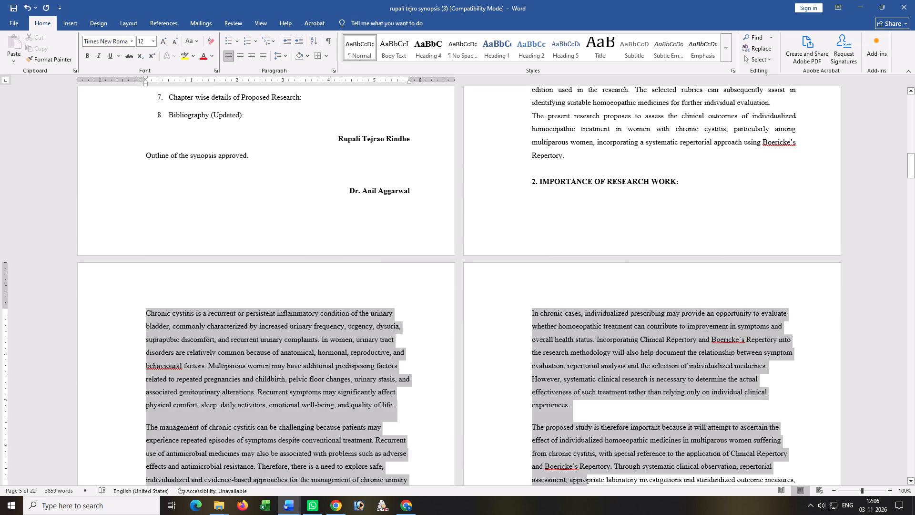
pyautogui.moveTo(596, 488); pyautogui.dragTo(726, 229)
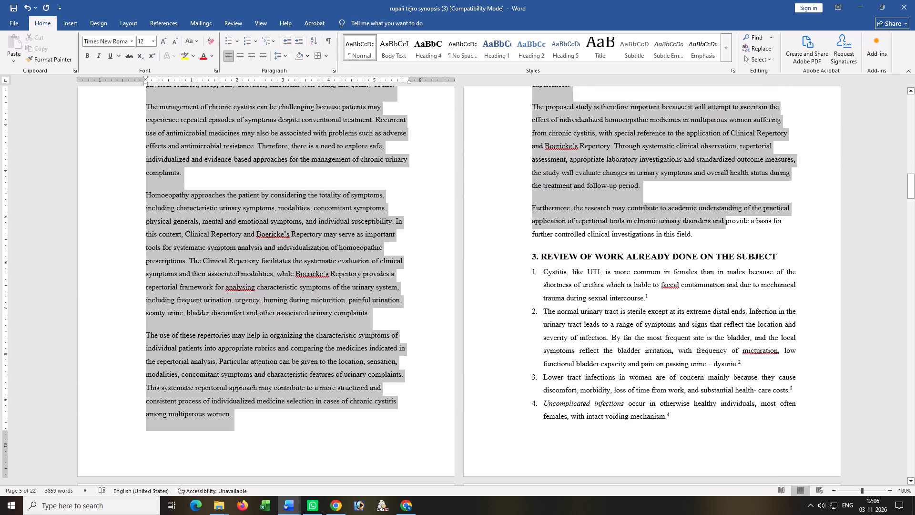
pyautogui.moveTo(726, 229); pyautogui.dragTo(724, 228)
pyautogui.click(265, 58)
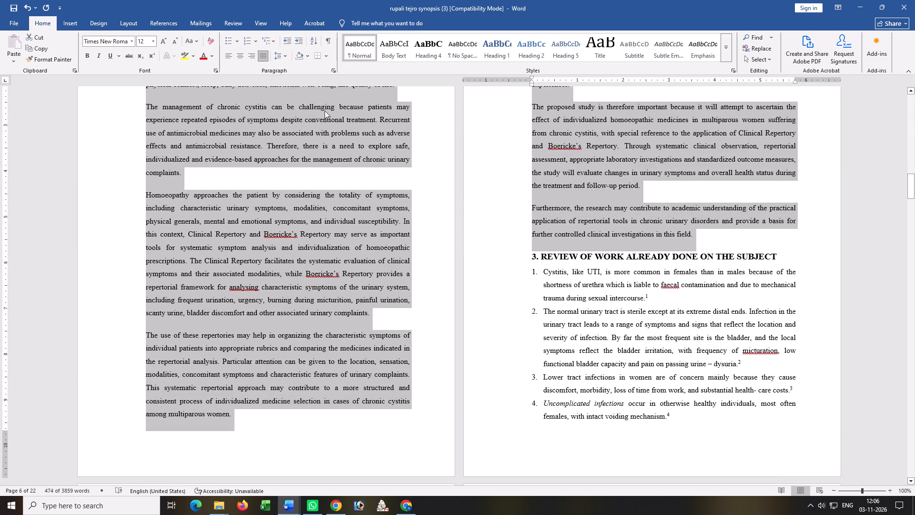
# Remove the extra space before and after the section 2 body paragraphs.
pyautogui.click(284, 56)
pyautogui.click(302, 158)
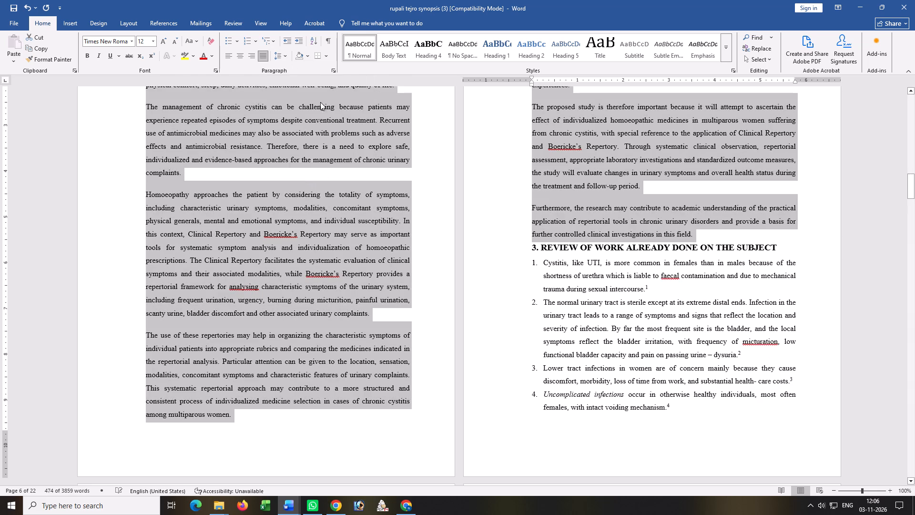
pyautogui.click(285, 54)
pyautogui.click(297, 153)
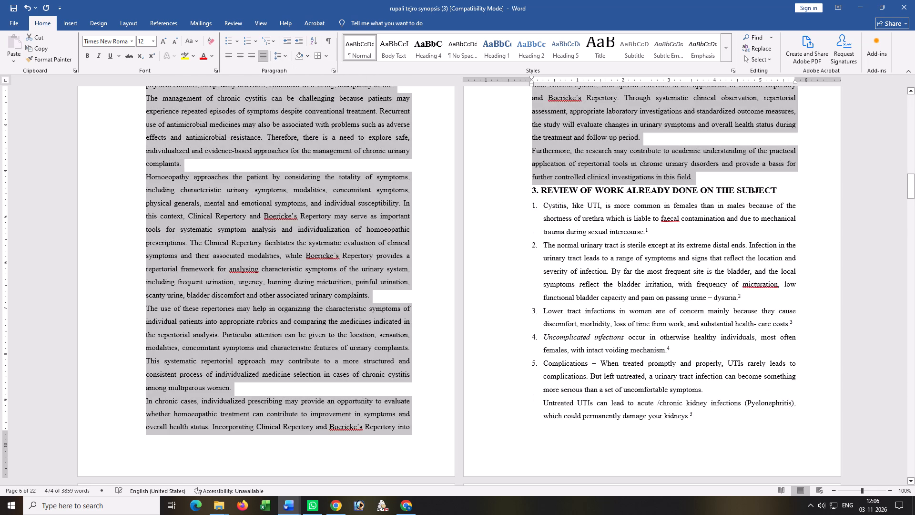
# Look through the following pages, from the literature review to the methodology, to check their layout.
pyautogui.scroll(4, 584, 317)
pyautogui.scroll(-7, 585, 316)
pyautogui.scroll(-6, 574, 270)
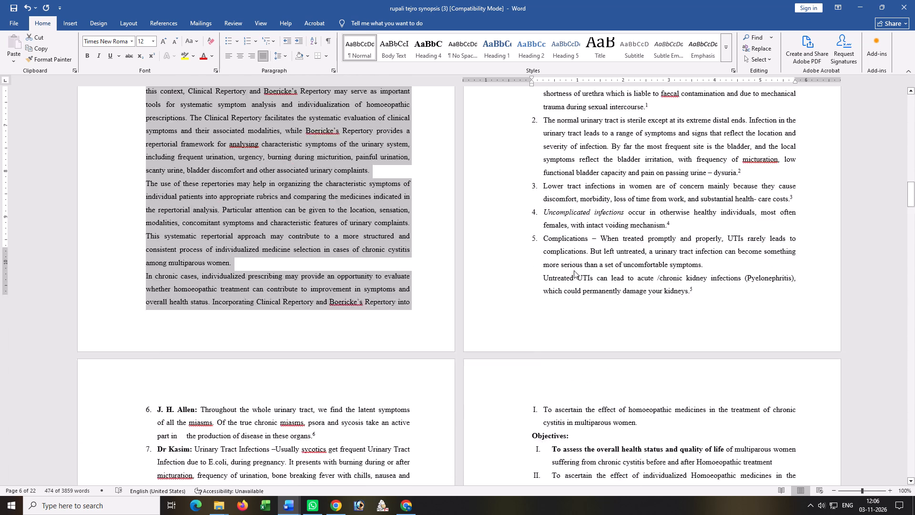
pyautogui.scroll(-5, 573, 272)
pyautogui.scroll(-9, 475, 278)
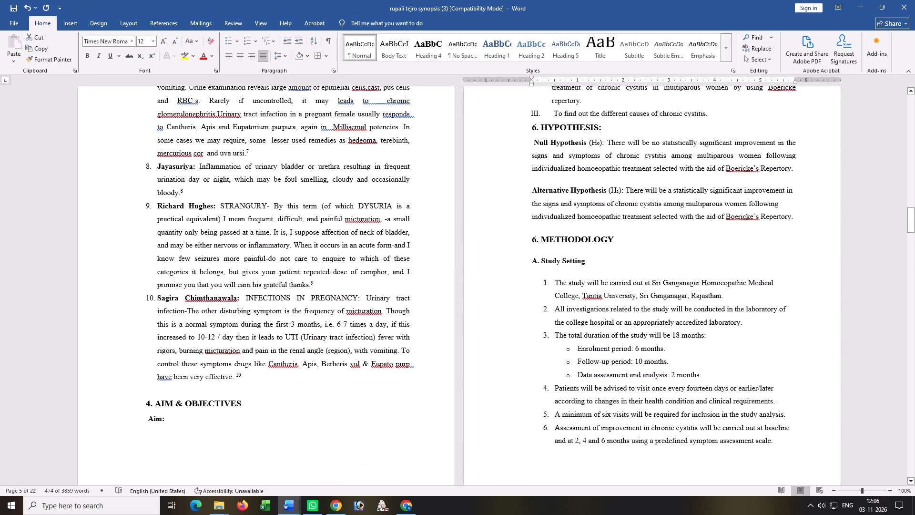
pyautogui.scroll(5, 507, 377)
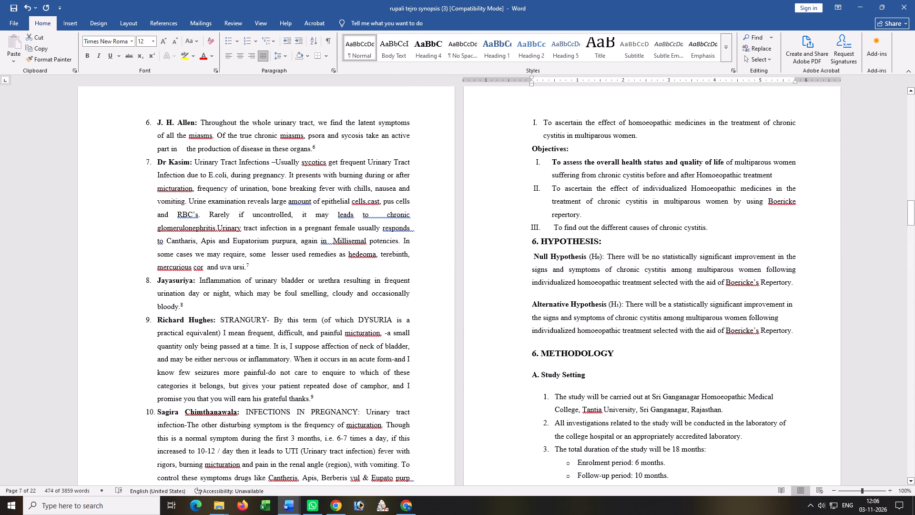
pyautogui.scroll(-3, 567, 276)
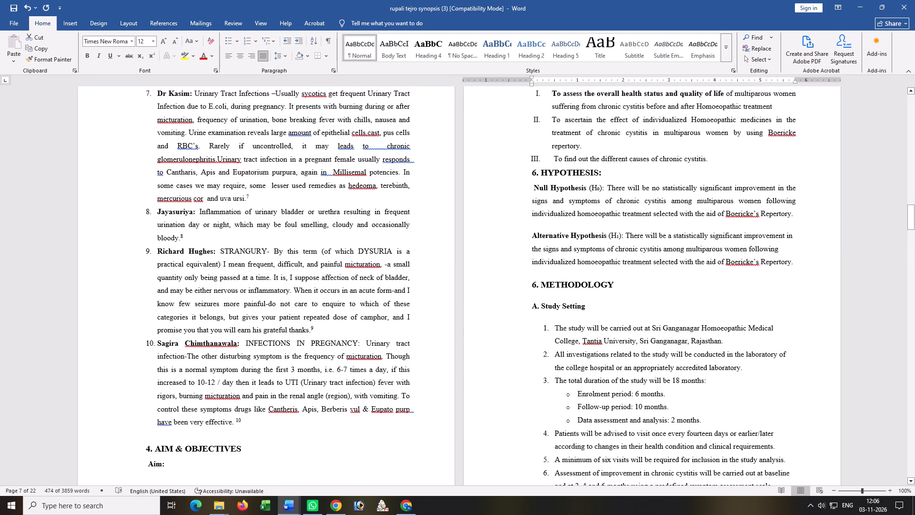
pyautogui.scroll(-4, 643, 295)
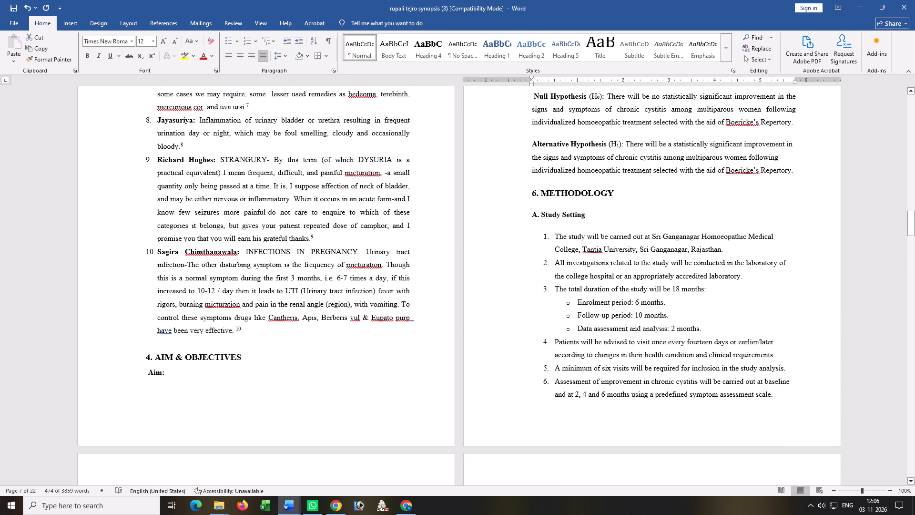
pyautogui.scroll(-4, 644, 298)
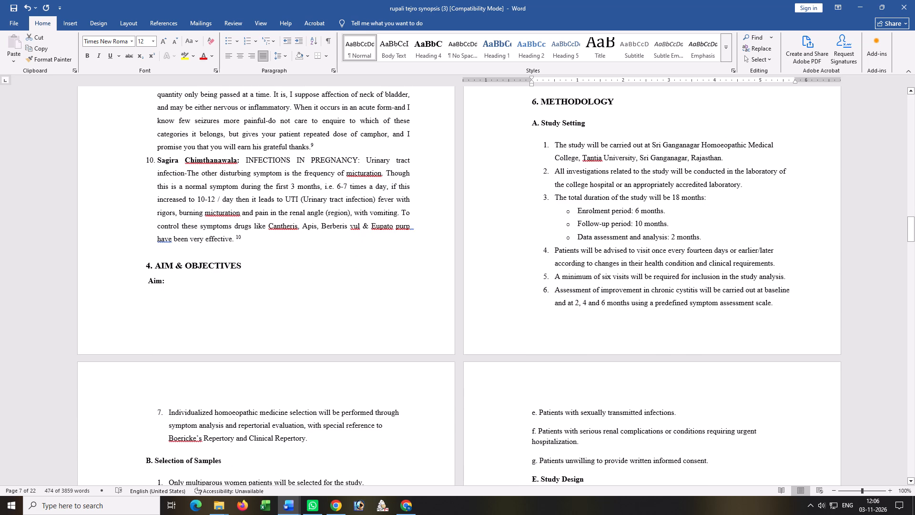
pyautogui.scroll(-1, 593, 287)
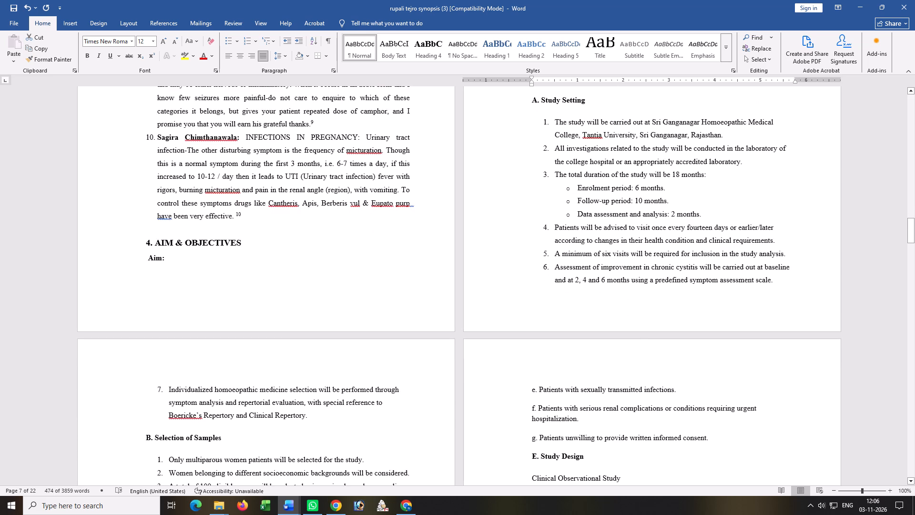
# Change the red institution name and location text on the proposed research work outline page to black.
pyautogui.scroll(20, 548, 347)
pyautogui.scroll(20, 548, 347)
pyautogui.scroll(7, 548, 347)
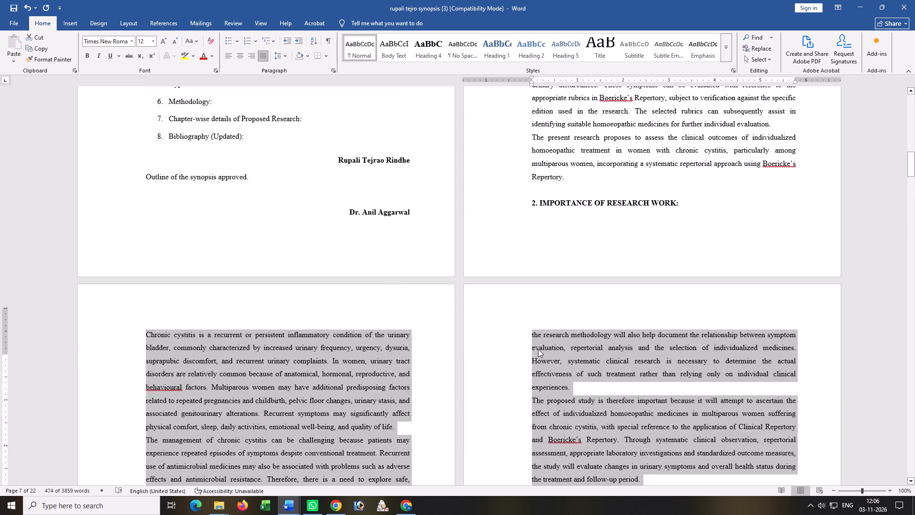
pyautogui.scroll(10, 538, 349)
pyautogui.scroll(2, 293, 264)
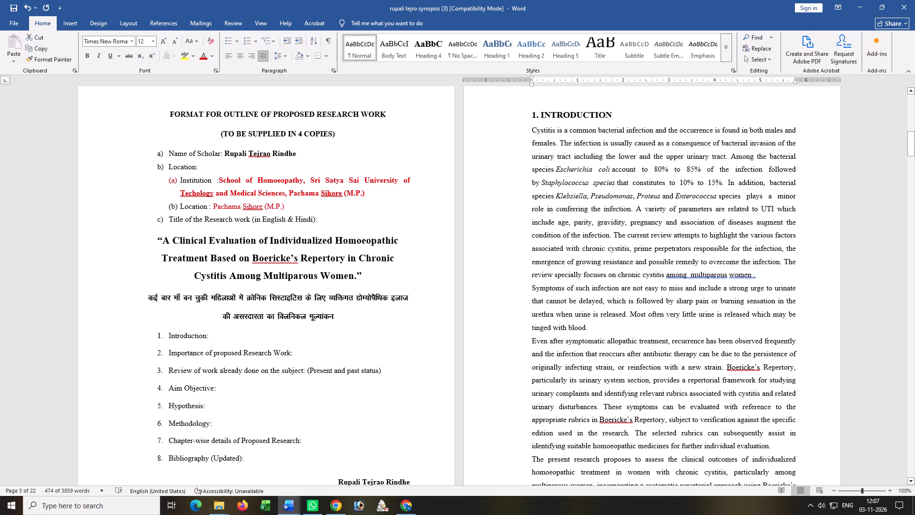
pyautogui.moveTo(370, 194); pyautogui.dragTo(238, 183)
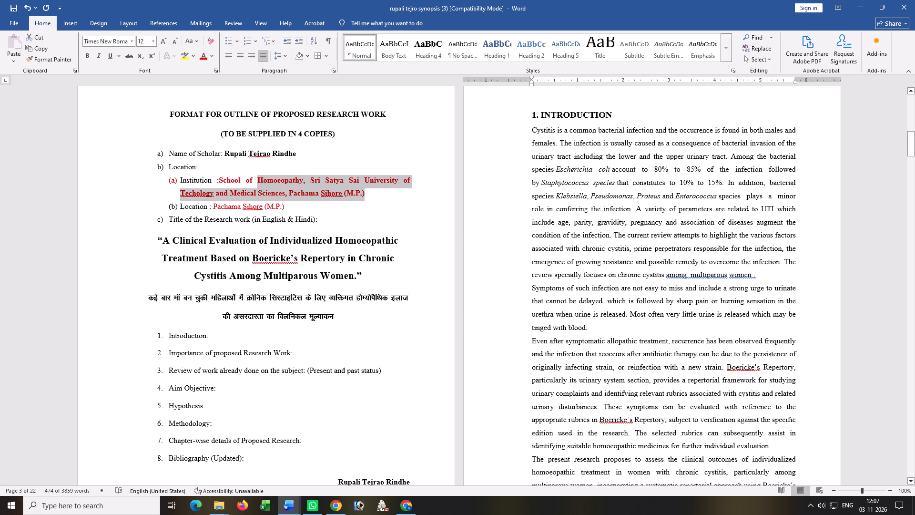
pyautogui.moveTo(238, 183); pyautogui.dragTo(220, 182)
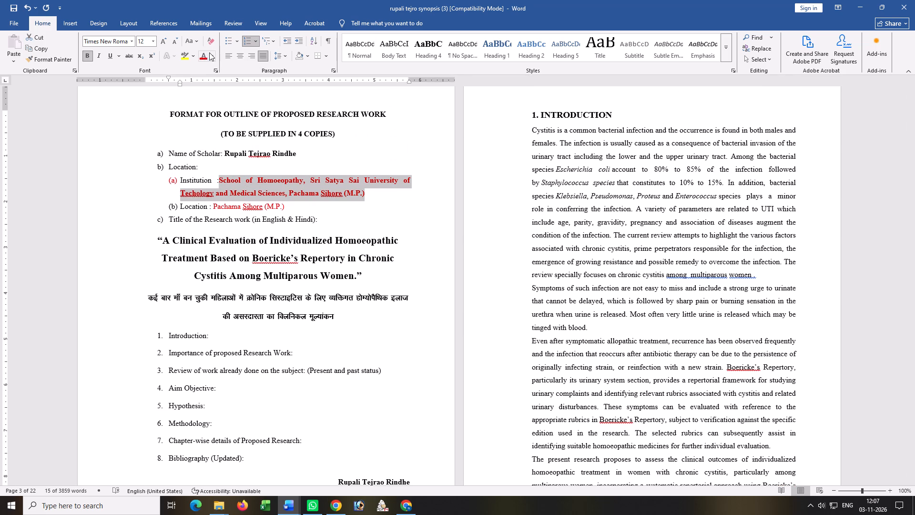
pyautogui.click(210, 54)
pyautogui.click(209, 88)
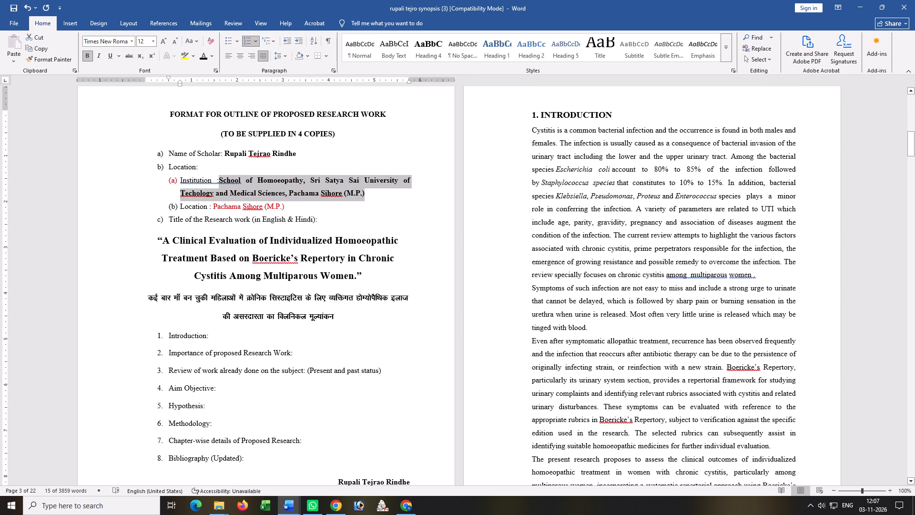
pyautogui.click(312, 215)
pyautogui.moveTo(289, 207); pyautogui.dragTo(213, 208)
pyautogui.click(204, 57)
pyautogui.click(339, 203)
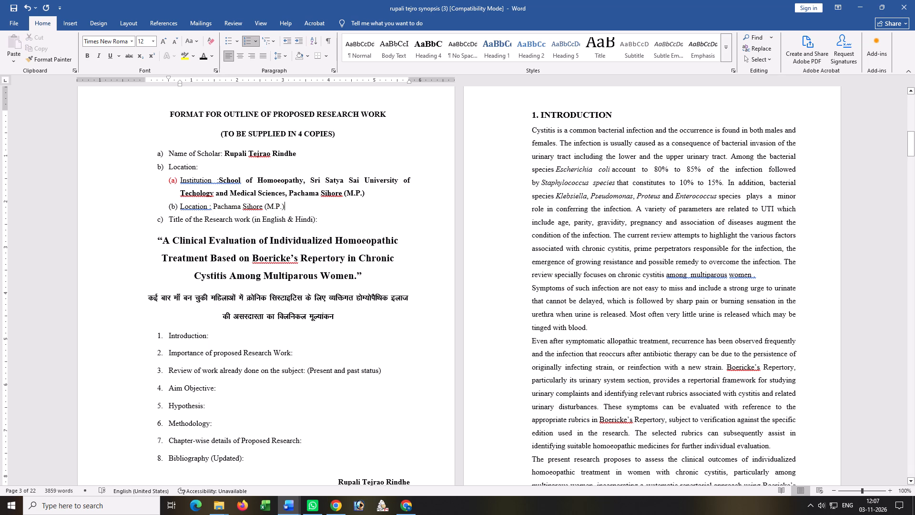
# Make the (a) and (b) list labels under Location black and save the document.
pyautogui.click(173, 181)
pyautogui.click(204, 57)
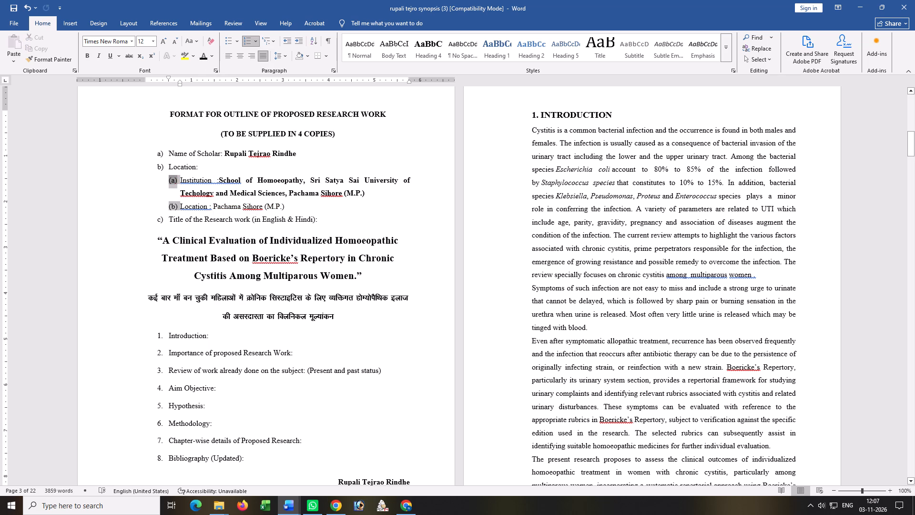
pyautogui.click(368, 212)
pyautogui.hotkey('ctrl', 's')
pyautogui.click(392, 218)
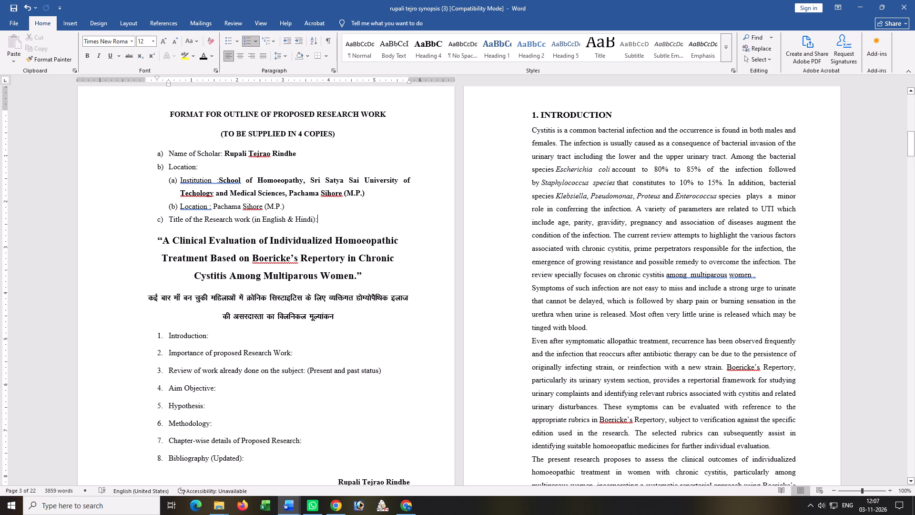
# Reduce the English research title on the outline page to 12 pt.
pyautogui.moveTo(155, 238); pyautogui.dragTo(336, 268)
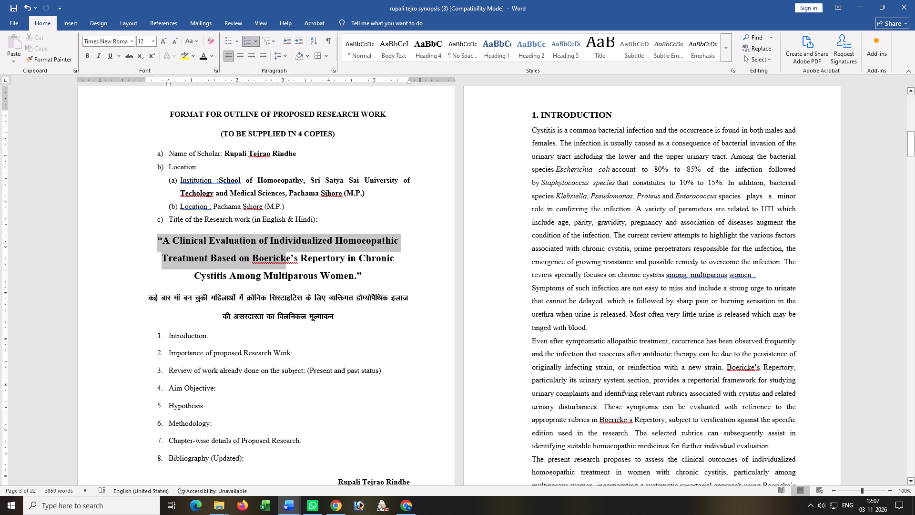
pyautogui.moveTo(336, 268); pyautogui.dragTo(373, 278)
pyautogui.click(175, 44)
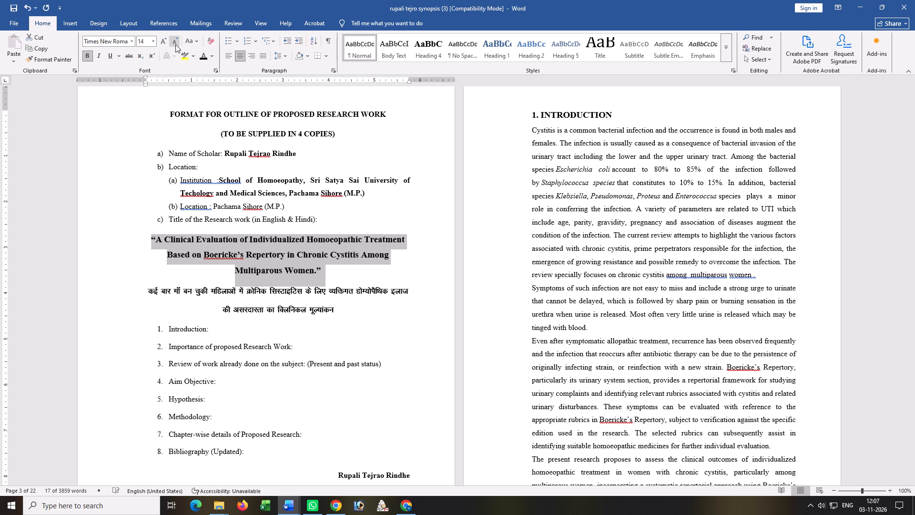
pyautogui.click(175, 44)
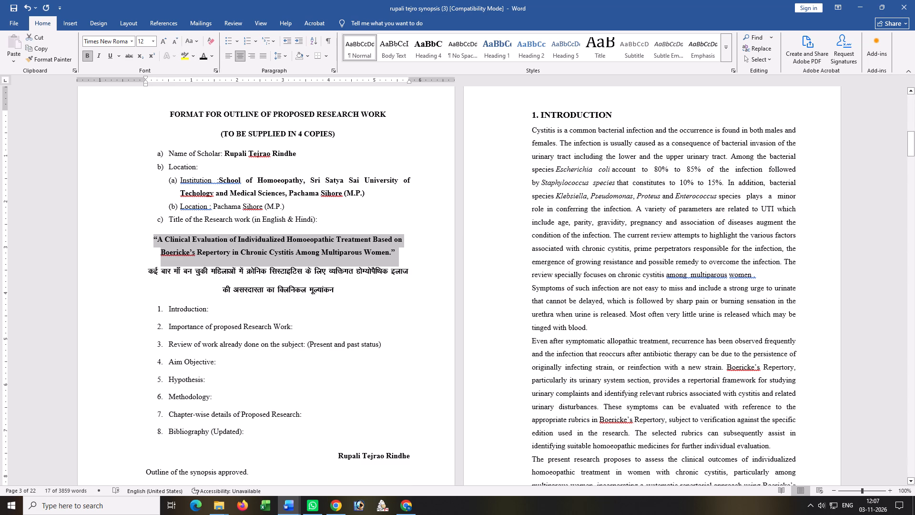
pyautogui.click(361, 278)
# Remove the space after the English research title paragraph.
pyautogui.moveTo(142, 240); pyautogui.dragTo(392, 261)
pyautogui.click(280, 56)
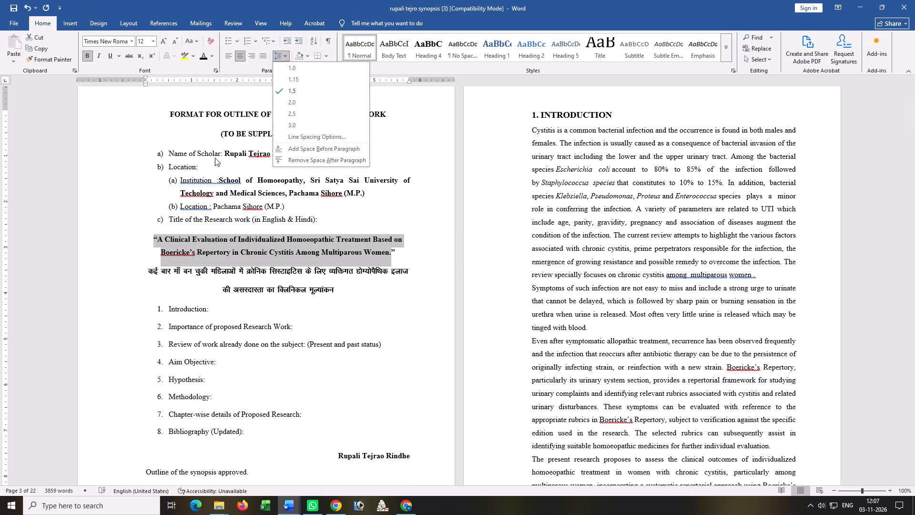
pyautogui.click(309, 162)
pyautogui.click(368, 279)
# Remove the space after the Hindi title paragraph and set its line spacing to 1.5.
pyautogui.moveTo(264, 266); pyautogui.dragTo(307, 273)
pyautogui.click(274, 58)
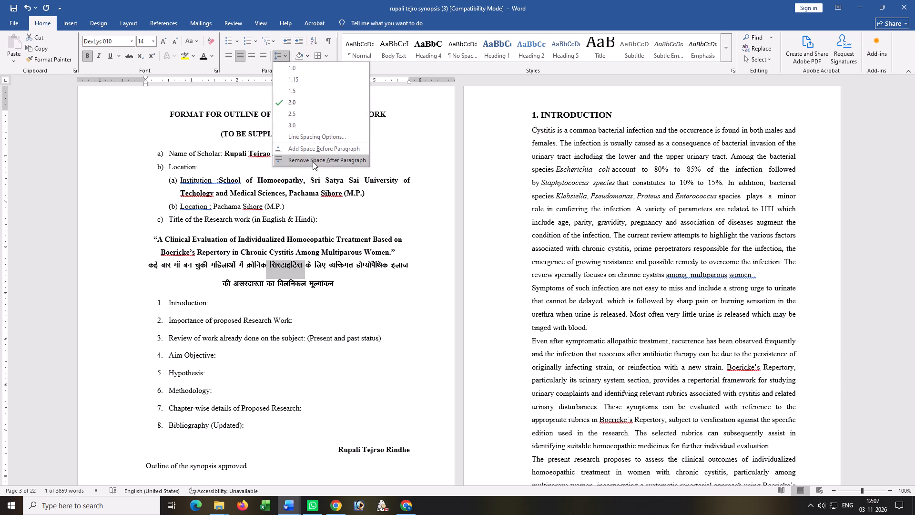
pyautogui.click(313, 161)
pyautogui.click(382, 291)
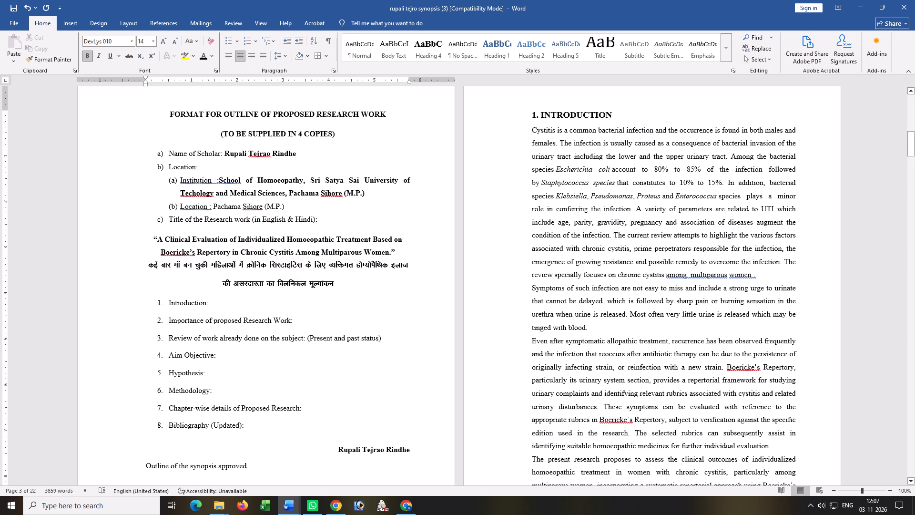
pyautogui.moveTo(372, 273); pyautogui.dragTo(295, 262)
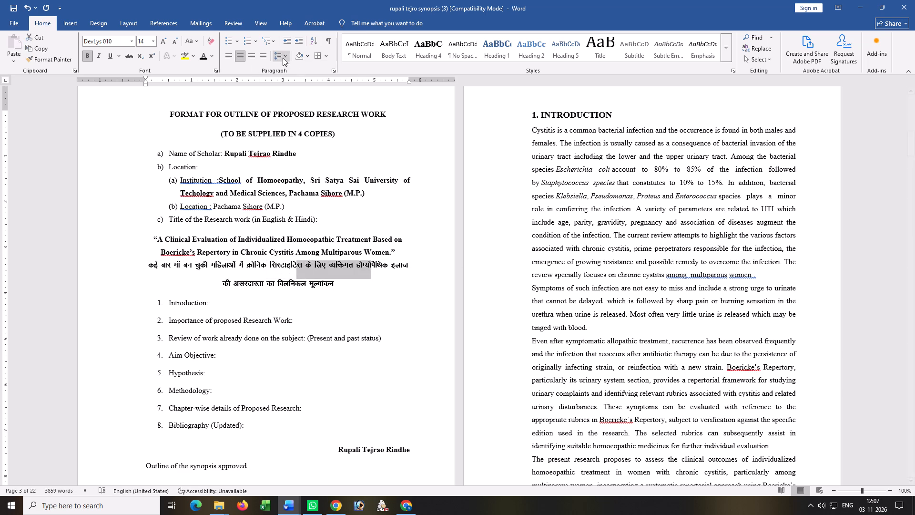
pyautogui.click(282, 56)
pyautogui.click(295, 95)
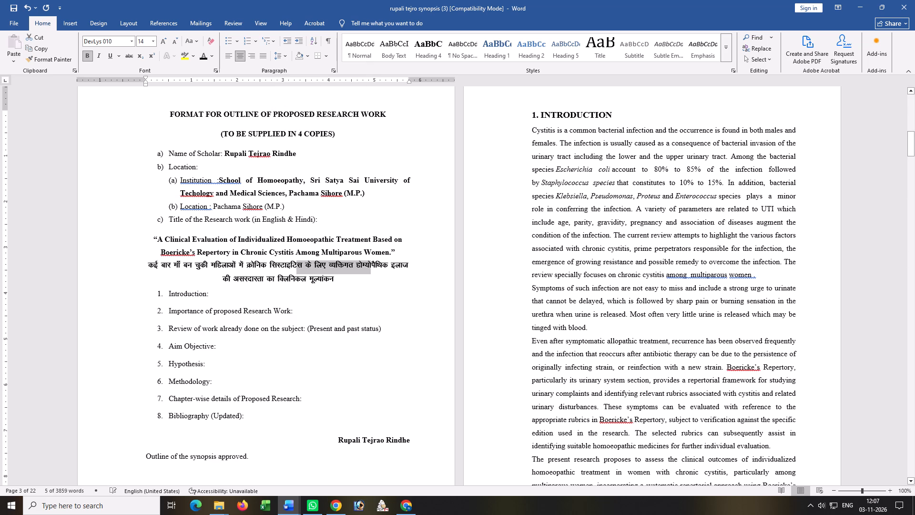
pyautogui.click(397, 289)
# Save the synopsis document with the adjusted outline page.
pyautogui.hotkey('ctrl', 's')
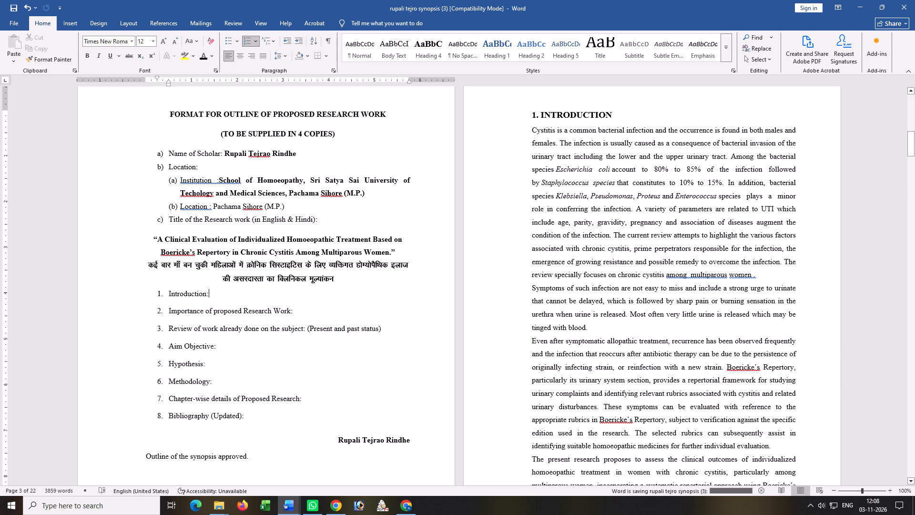
pyautogui.click(356, 299)
pyautogui.scroll(-3, 352, 320)
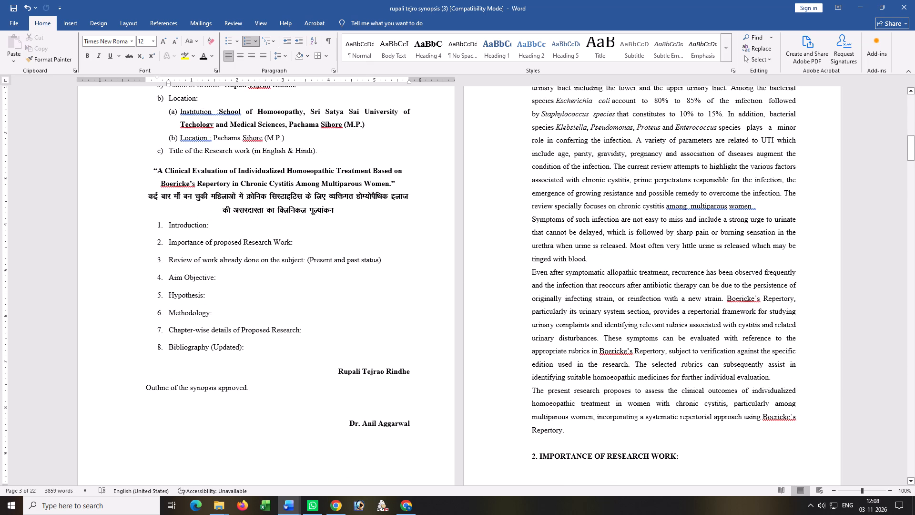
pyautogui.scroll(-3, 263, 373)
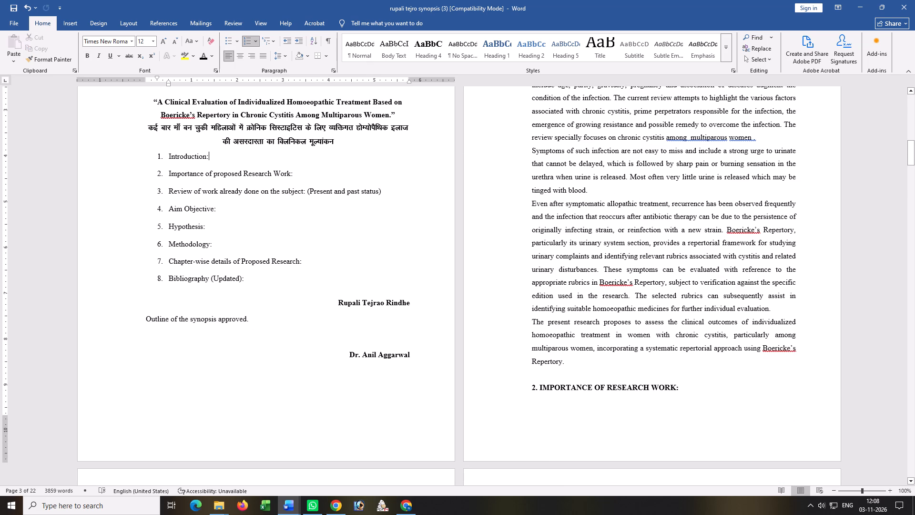
pyautogui.hotkey('ctrl', 's')
# Remove the bold formatting from the institution name and address in the Location entry of the outline page.
pyautogui.scroll(9, 659, 381)
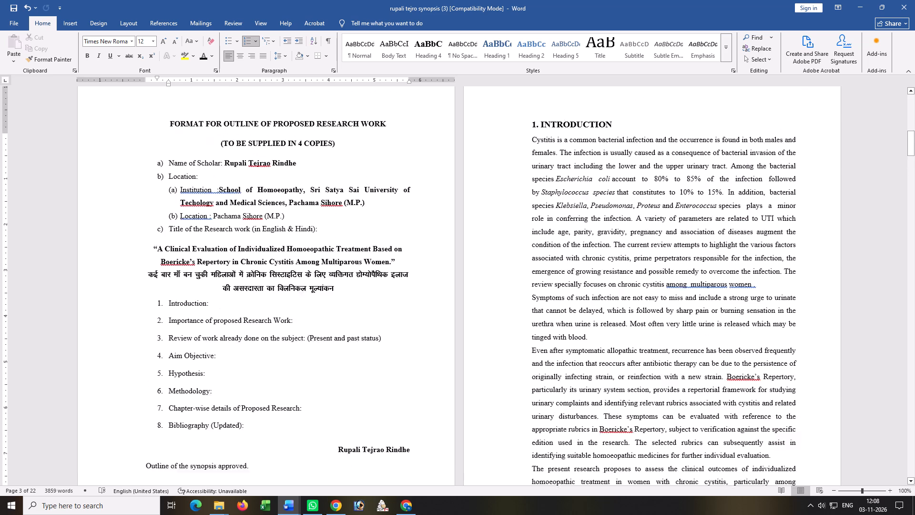
pyautogui.scroll(3, 601, 378)
pyautogui.click(541, 249)
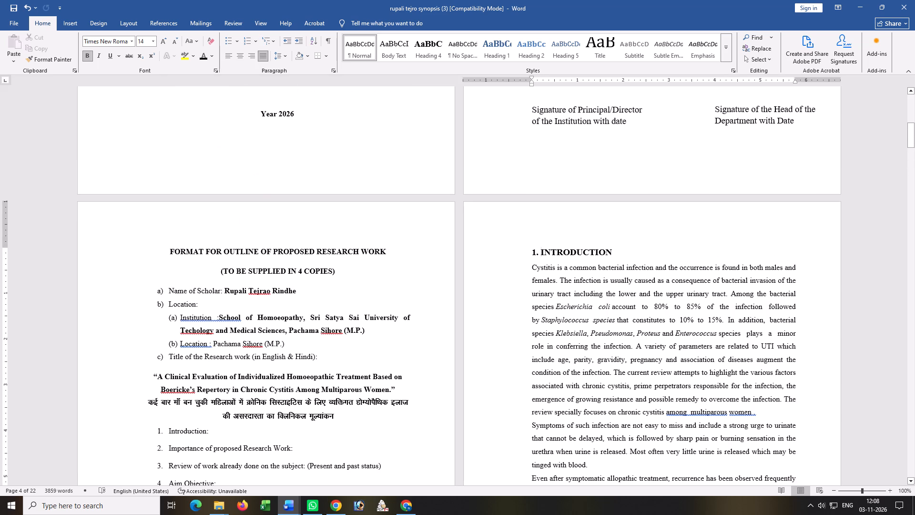
pyautogui.scroll(-6, 508, 320)
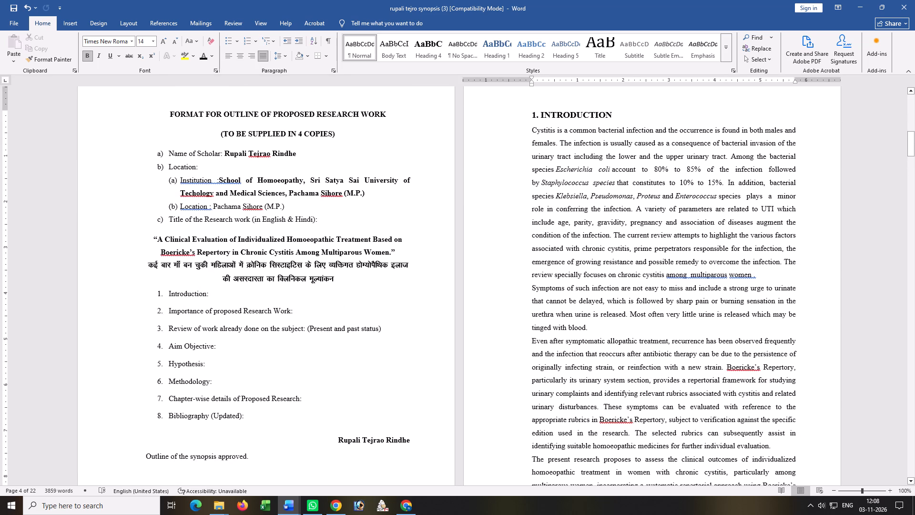
pyautogui.scroll(-2, 508, 321)
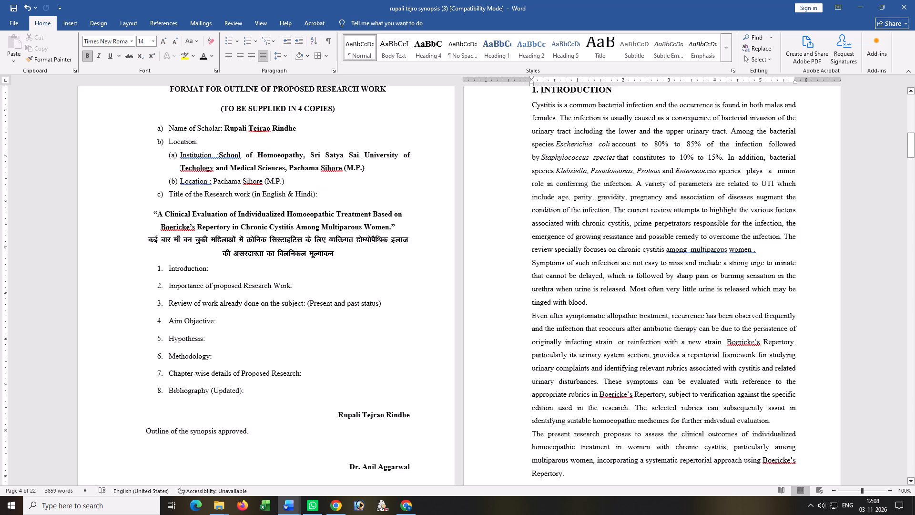
pyautogui.scroll(-1, 508, 321)
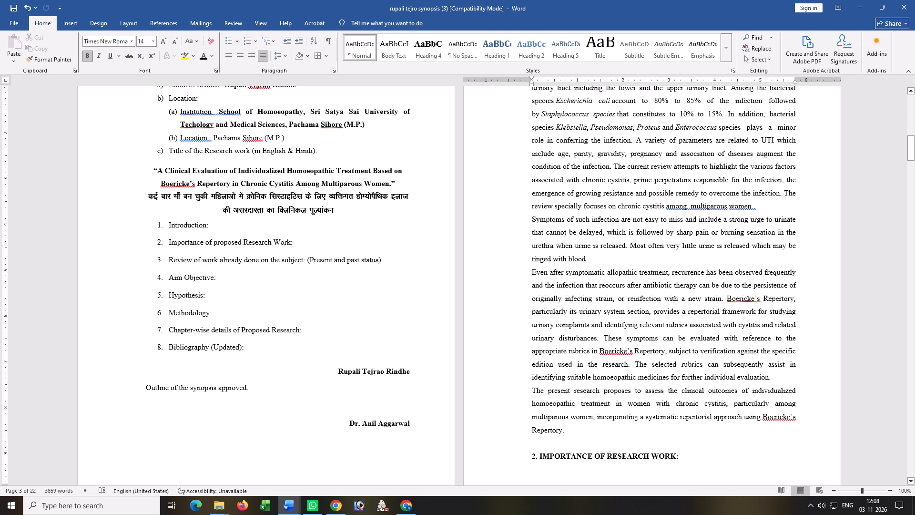
pyautogui.scroll(5, 400, 326)
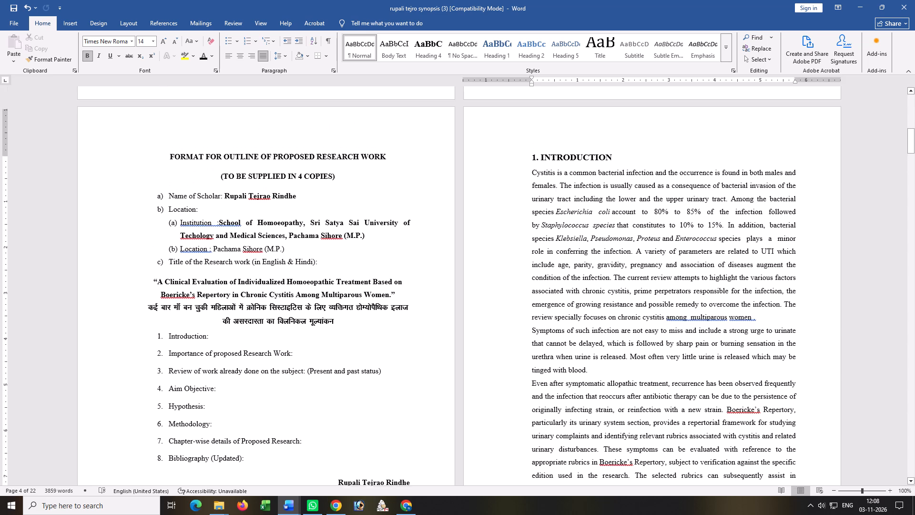
pyautogui.moveTo(219, 225); pyautogui.dragTo(366, 239)
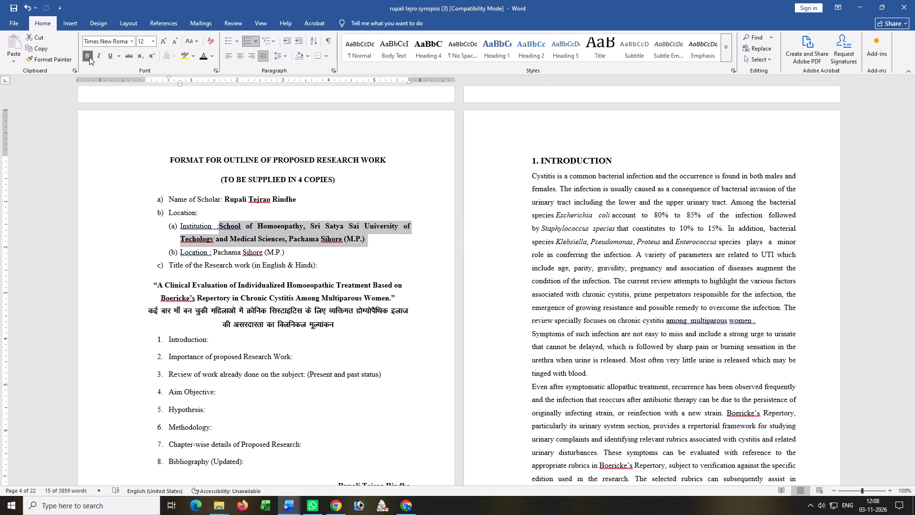
pyautogui.click(88, 57)
pyautogui.click(331, 255)
# Correct the spacing around the colon after Institution so the entry reads "Institution: School of Homoeopathy".
pyautogui.click(215, 227)
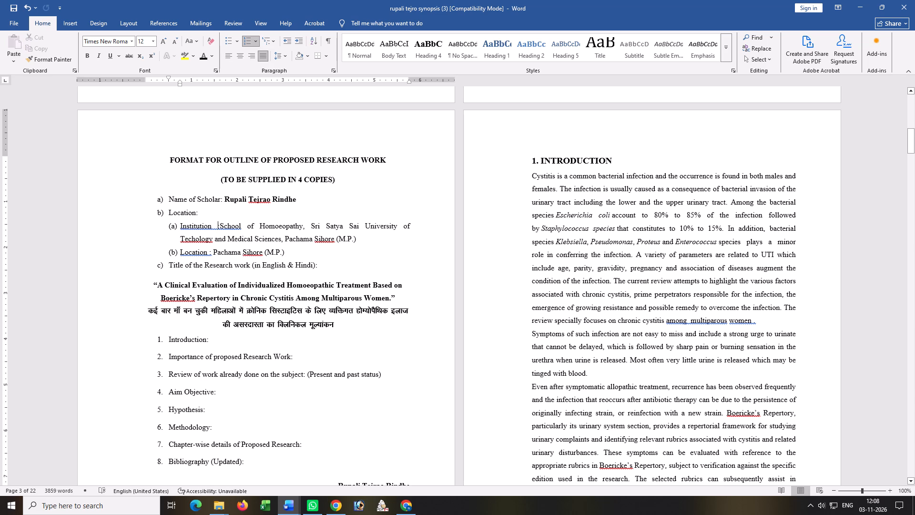
pyautogui.press('BackSpace')
pyautogui.press('space')
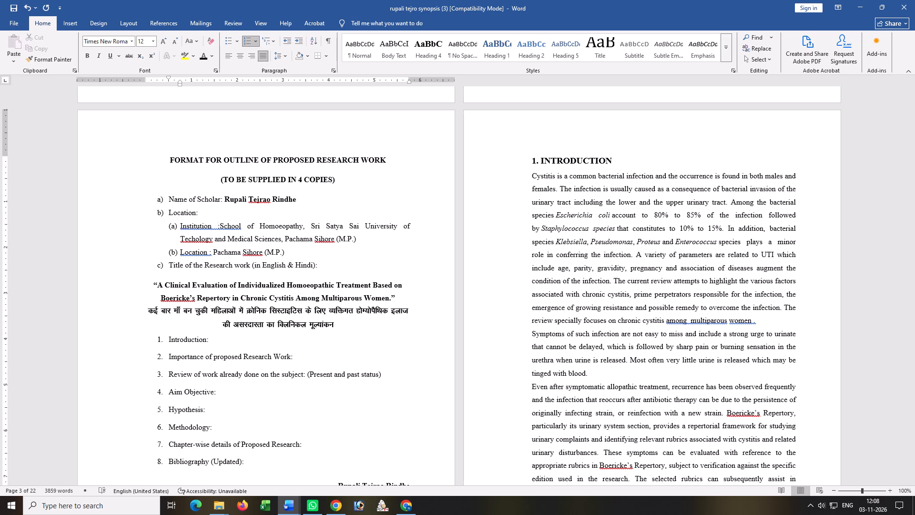
pyautogui.click(222, 228)
pyautogui.press('space')
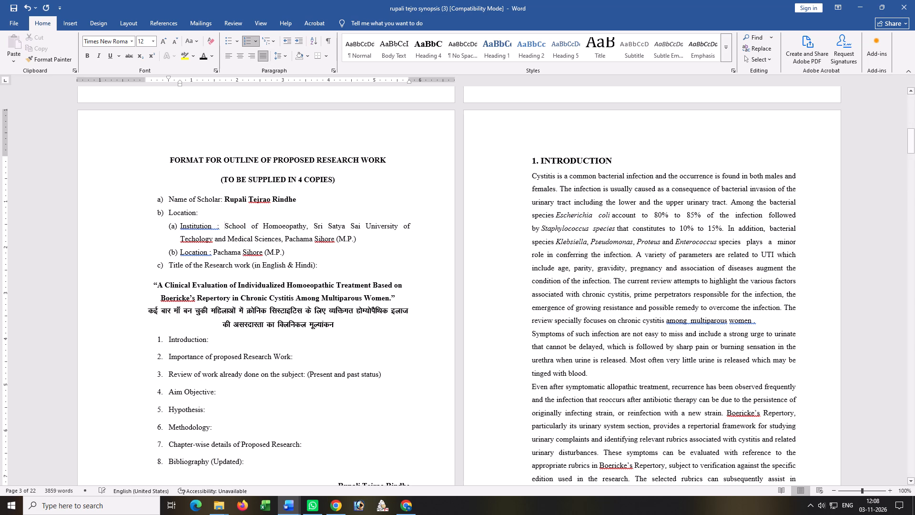
pyautogui.click(212, 225)
pyautogui.press('Delete')
pyautogui.click(340, 255)
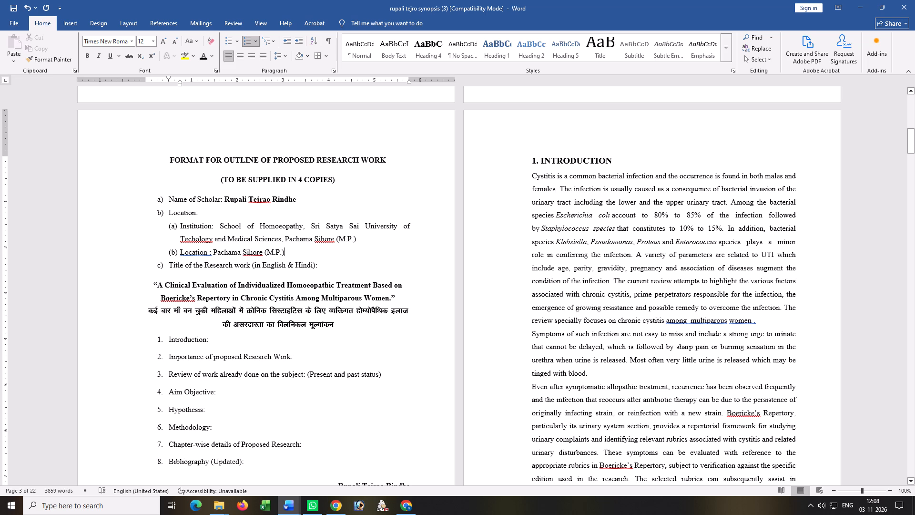
# Delete the blank line above the heading "2. IMPORTANCE OF RESEARCH WORK:".
pyautogui.scroll(-17, 528, 269)
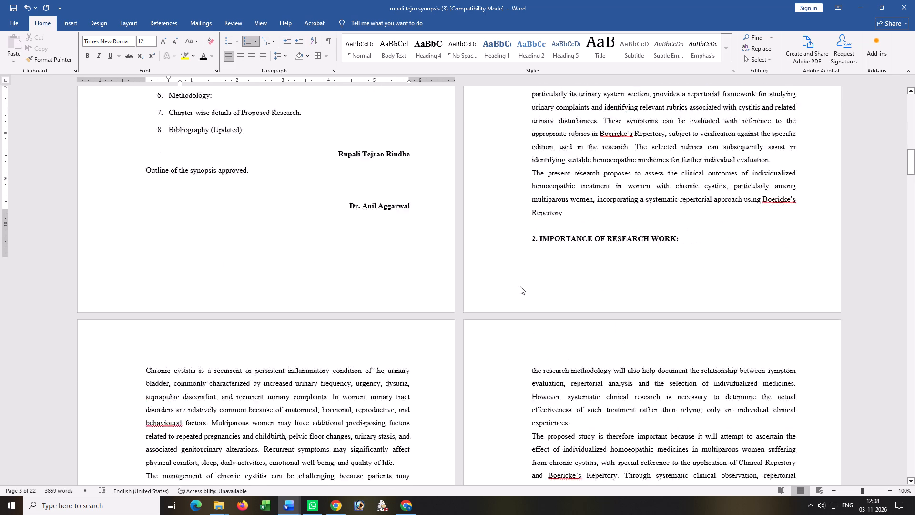
pyautogui.click(538, 170)
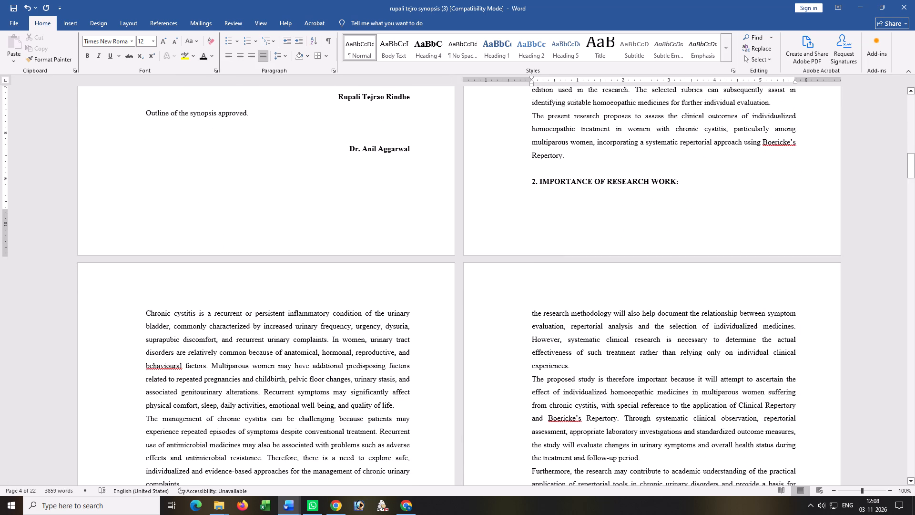
pyautogui.press('Delete')
# Check the layout of the pages from the importance of research work through the methodology section.
pyautogui.scroll(-7, 527, 241)
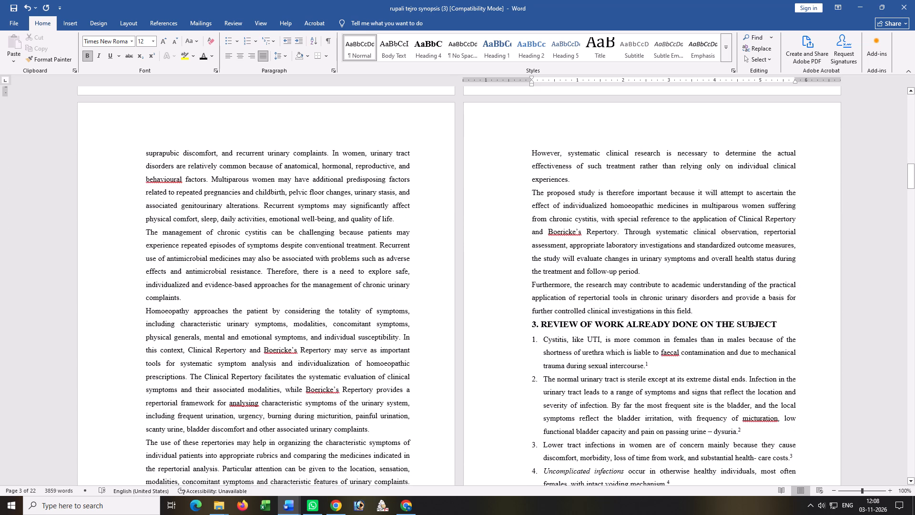
pyautogui.scroll(-5, 374, 286)
pyautogui.scroll(-10, 578, 295)
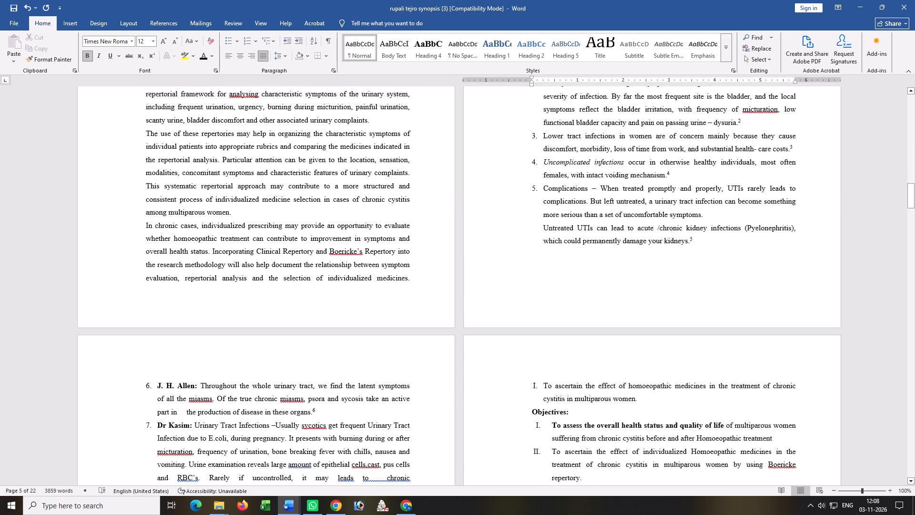
pyautogui.scroll(-5, 579, 294)
pyautogui.scroll(6, 584, 296)
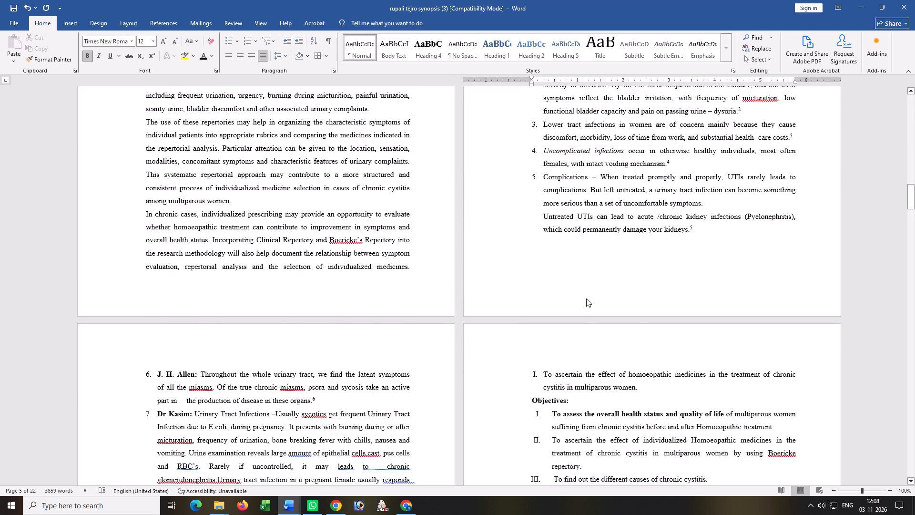
pyautogui.scroll(-17, 586, 299)
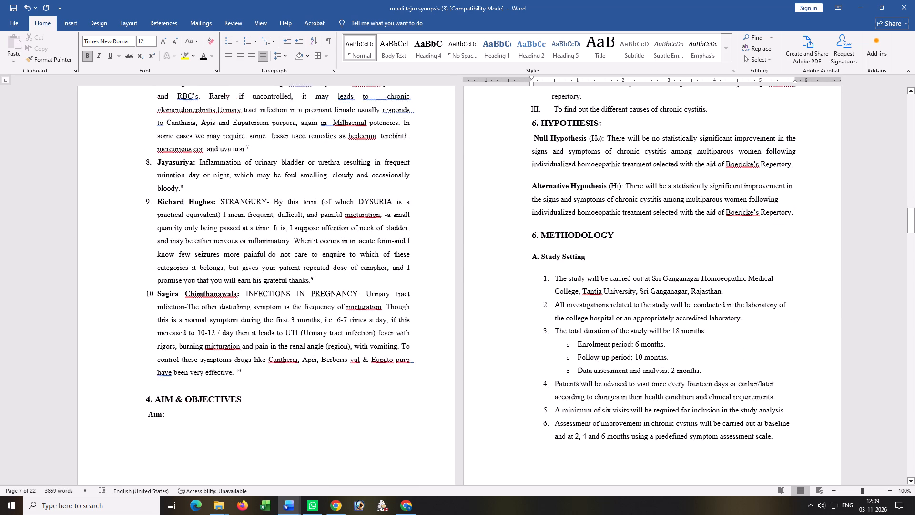
pyautogui.scroll(-4, 586, 299)
# Remove the space before the "A. Study Setting" heading and before the first numbered item under it.
pyautogui.moveTo(548, 127); pyautogui.dragTo(556, 128)
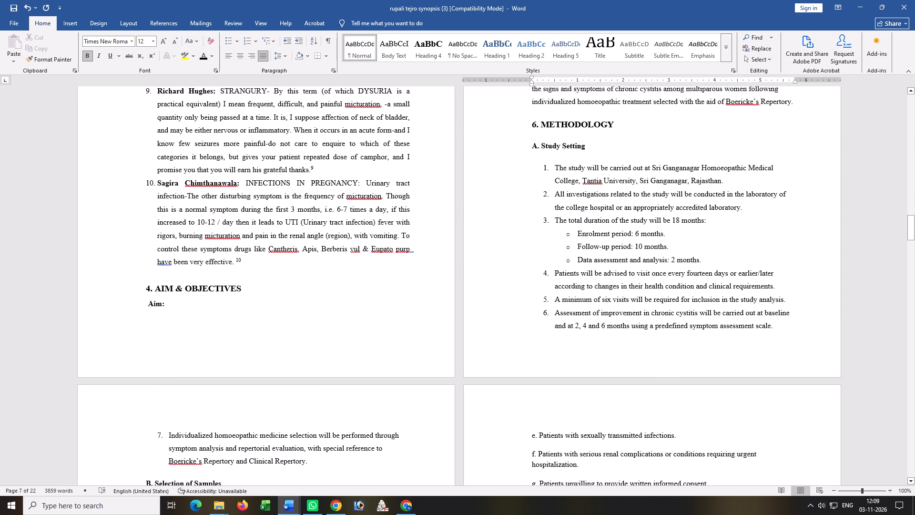
pyautogui.moveTo(556, 128); pyautogui.dragTo(601, 155)
pyautogui.click(285, 54)
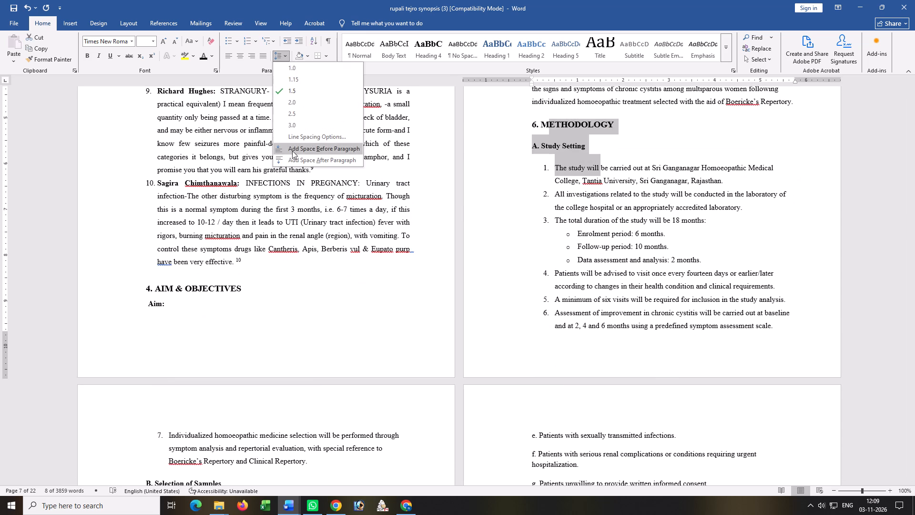
pyautogui.click(600, 176)
pyautogui.click(568, 143)
pyautogui.moveTo(528, 136); pyautogui.dragTo(601, 156)
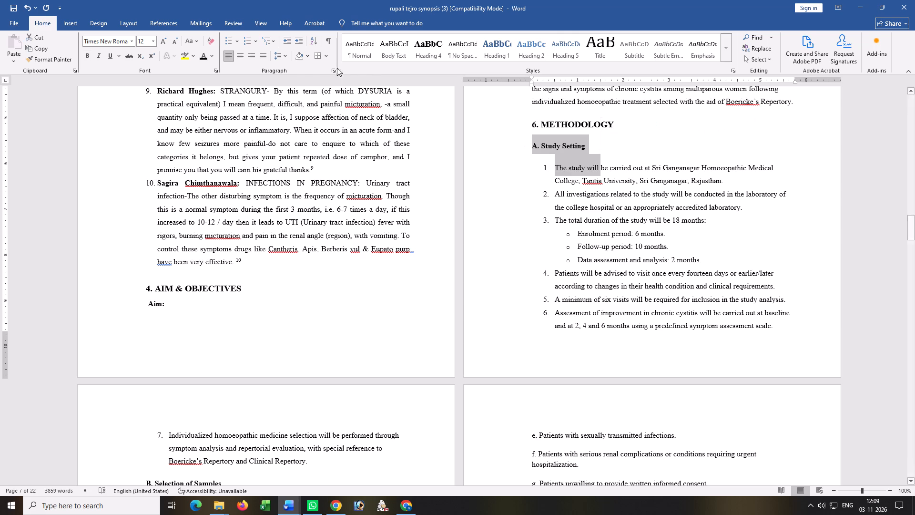
pyautogui.click(280, 58)
pyautogui.click(319, 151)
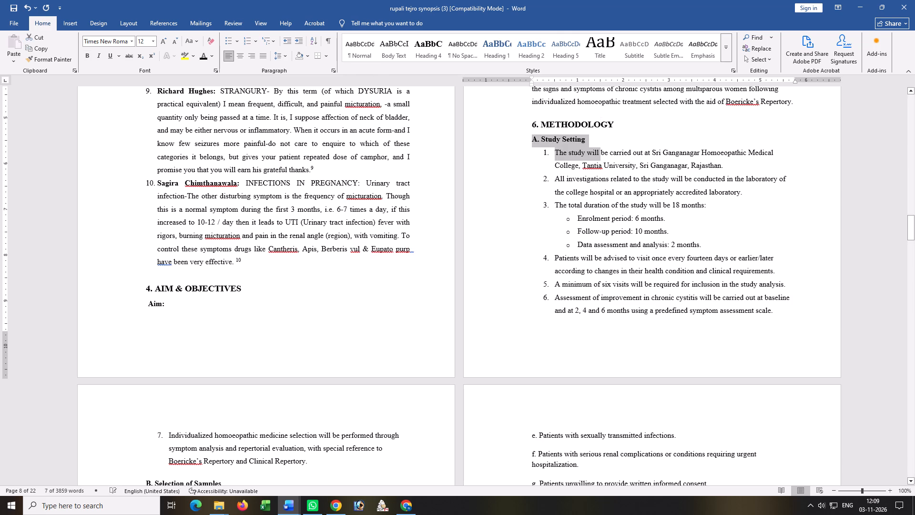
pyautogui.click(628, 192)
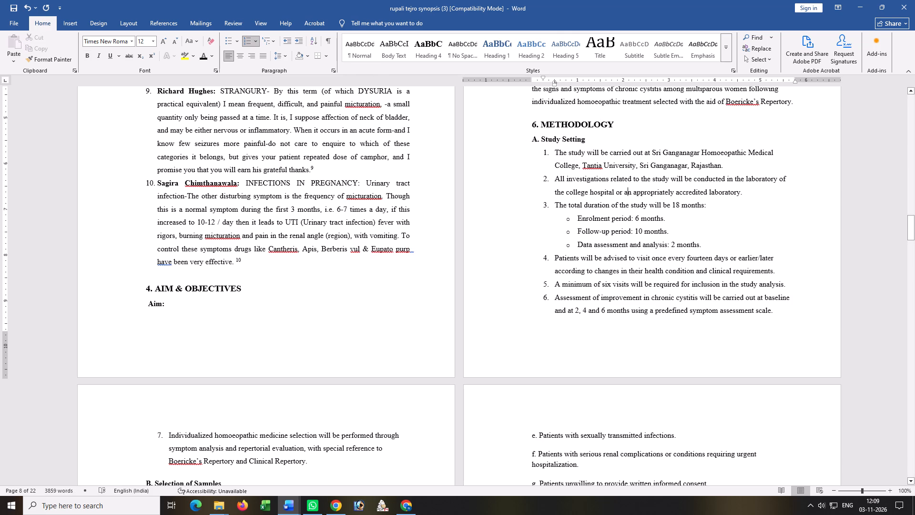
# Justify the numbered items 1 to 7 under Study Setting, including the enrolment, follow-up and assessment sub-items.
pyautogui.moveTo(568, 155); pyautogui.dragTo(700, 319)
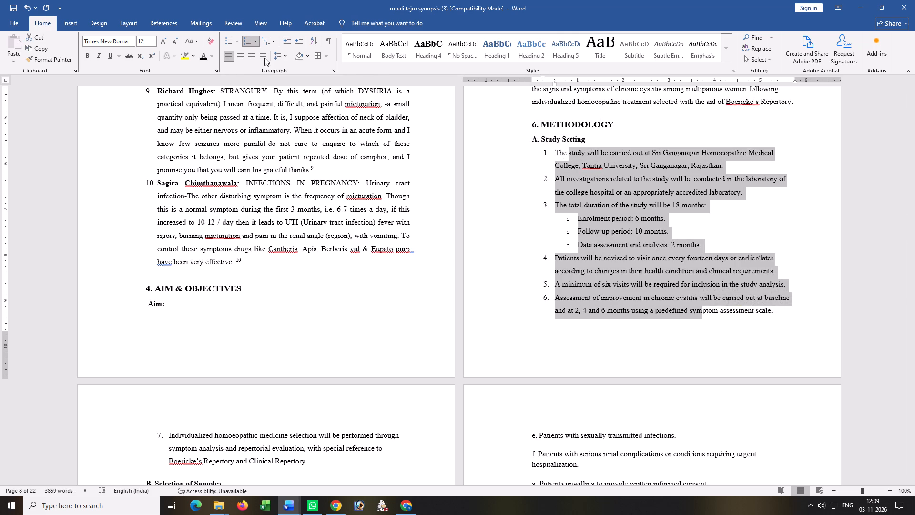
pyautogui.click(265, 57)
pyautogui.click(699, 200)
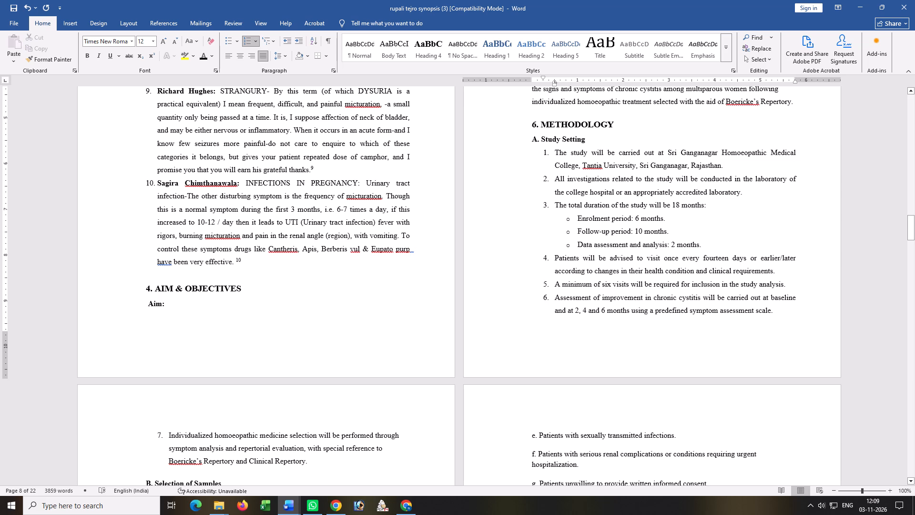
pyautogui.scroll(-6, 671, 225)
pyautogui.scroll(-4, 375, 255)
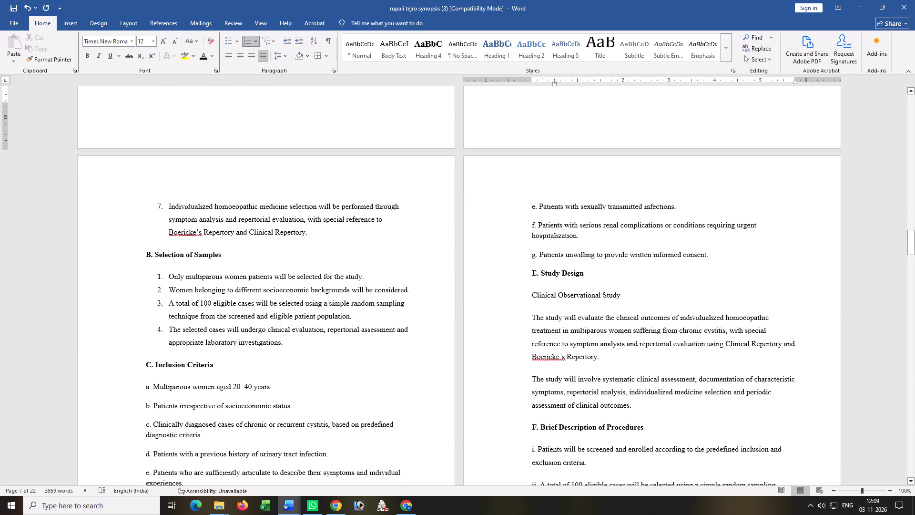
pyautogui.moveTo(191, 208); pyautogui.dragTo(308, 231)
pyautogui.click(264, 56)
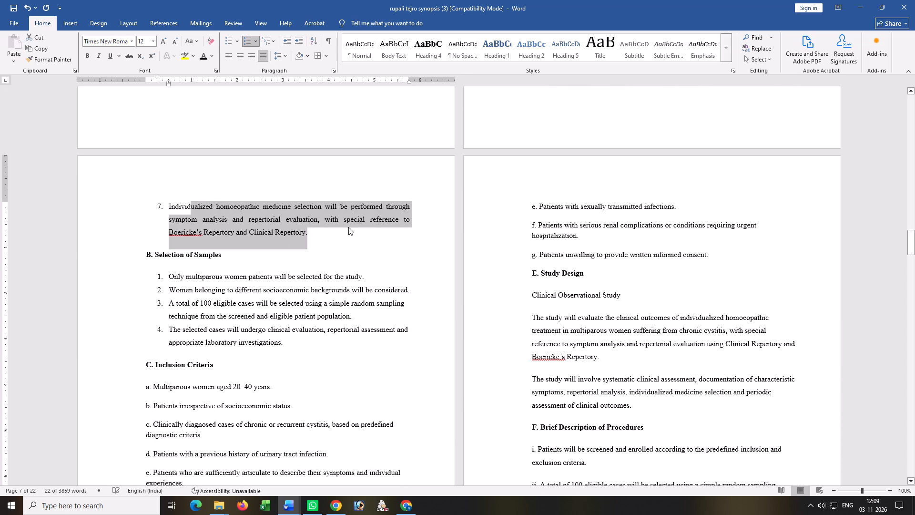
pyautogui.click(375, 226)
# Remove the space after Study Setting item 7 and the space before the "B. Selection of Samples" heading.
pyautogui.scroll(-4, 205, 306)
pyautogui.moveTo(175, 146); pyautogui.dragTo(213, 165)
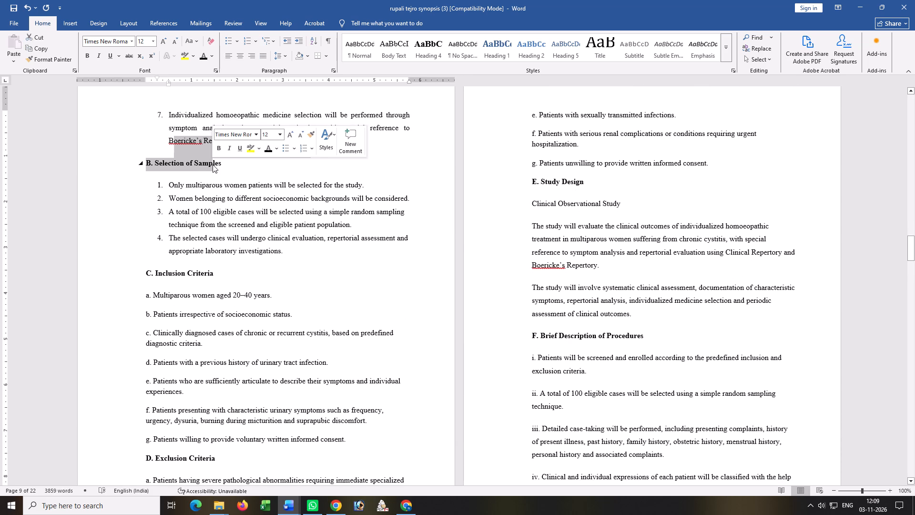
pyautogui.click(279, 56)
pyautogui.click(313, 163)
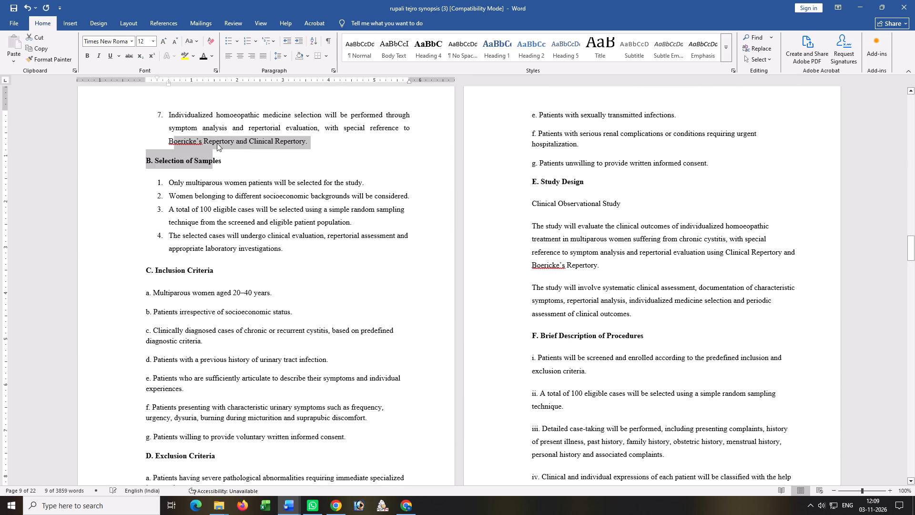
pyautogui.click(205, 150)
pyautogui.moveTo(190, 152); pyautogui.dragTo(209, 154)
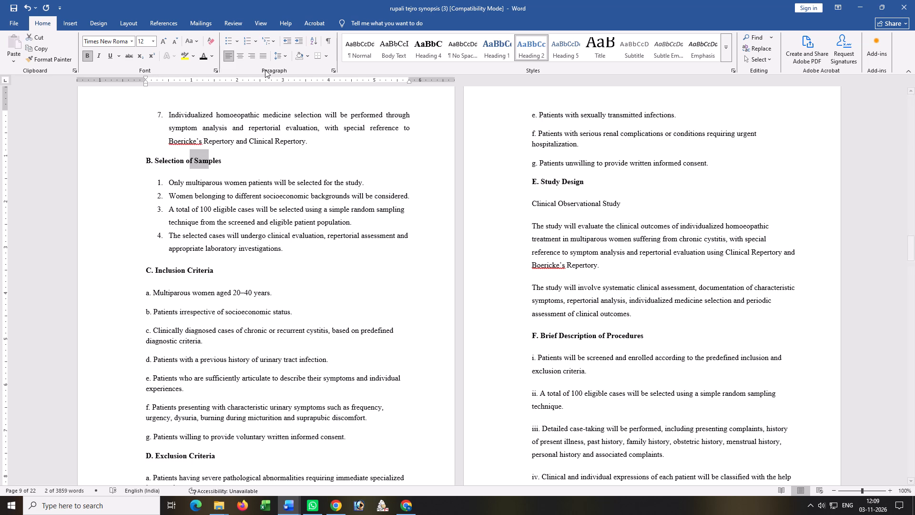
pyautogui.click(276, 60)
pyautogui.click(321, 150)
pyautogui.click(242, 173)
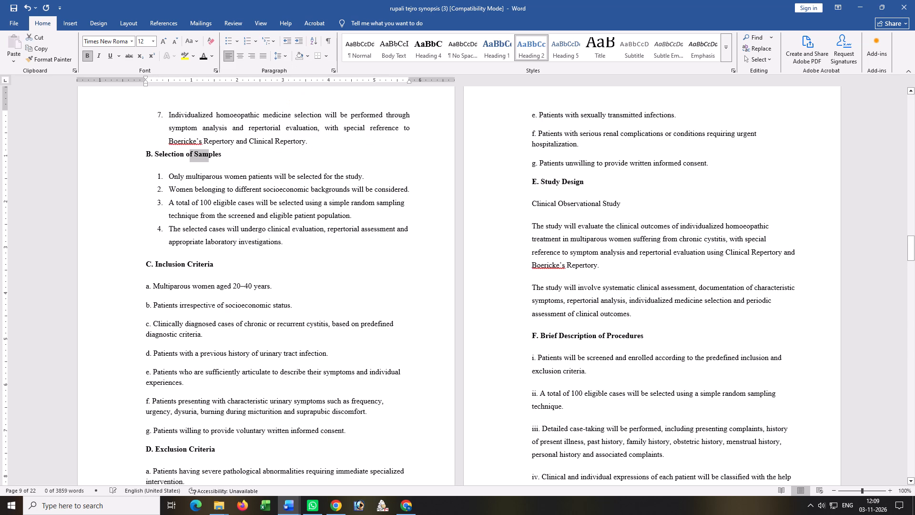
# Remove the space before the first numbered item under Selection of Samples.
pyautogui.moveTo(195, 168); pyautogui.dragTo(229, 170)
pyautogui.click(290, 55)
pyautogui.click(284, 60)
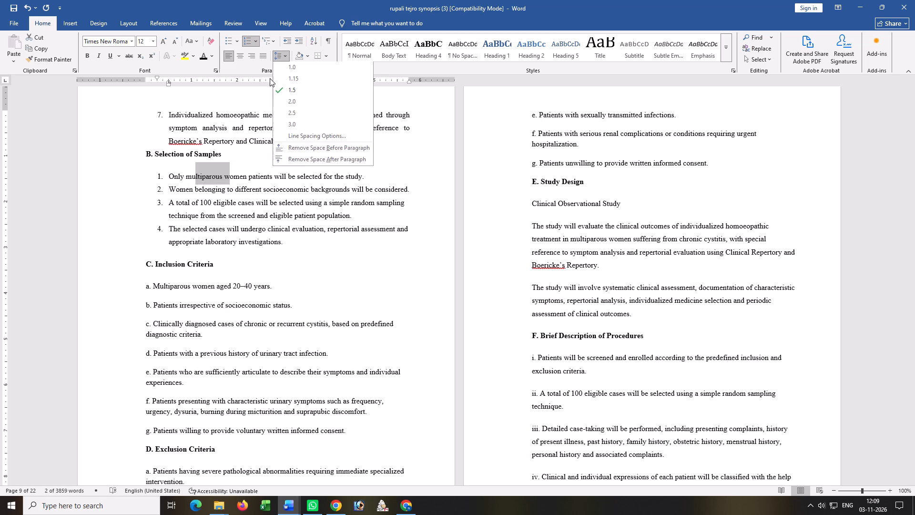
pyautogui.click(311, 149)
pyautogui.click(439, 182)
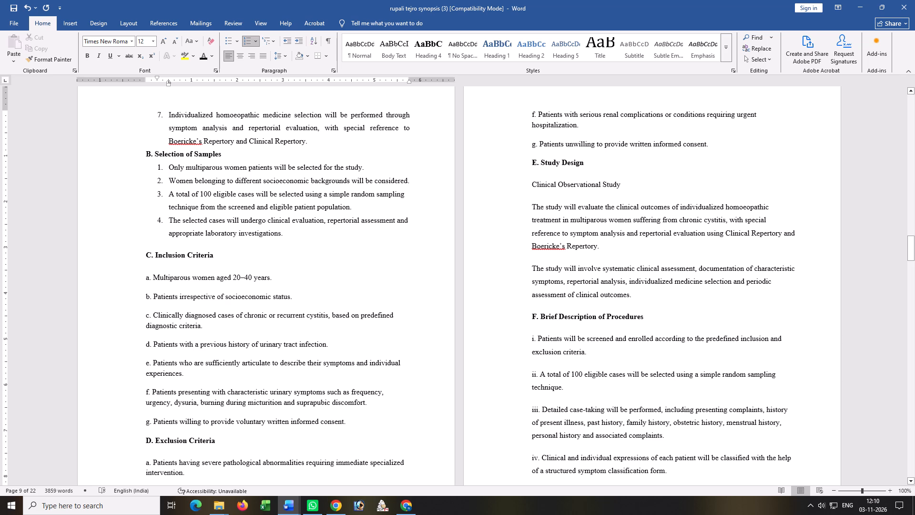
# Remove paragraph spacing before and after from Selection of Samples item 4 through exclusion criterion a, and set their line spacing to 1.5.
pyautogui.moveTo(181, 237); pyautogui.dragTo(215, 249)
pyautogui.moveTo(215, 249); pyautogui.dragTo(381, 451)
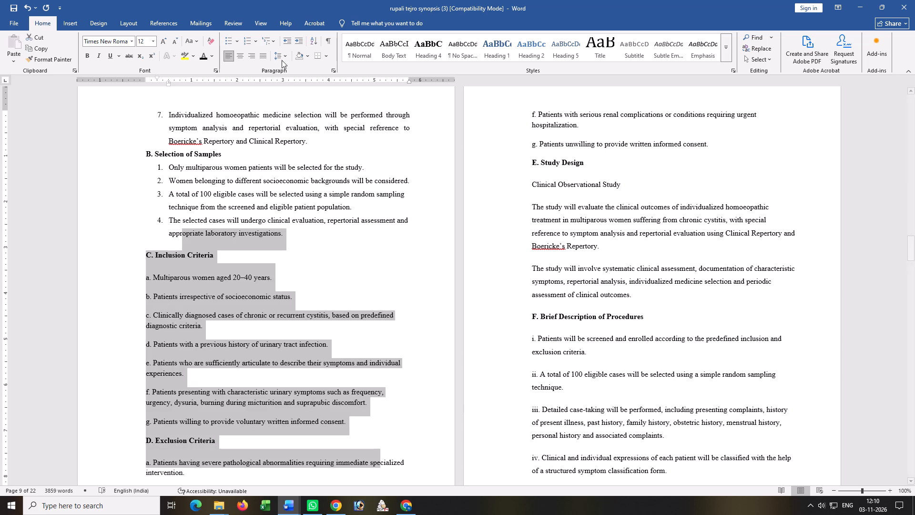
pyautogui.click(280, 56)
pyautogui.click(300, 156)
pyautogui.click(270, 48)
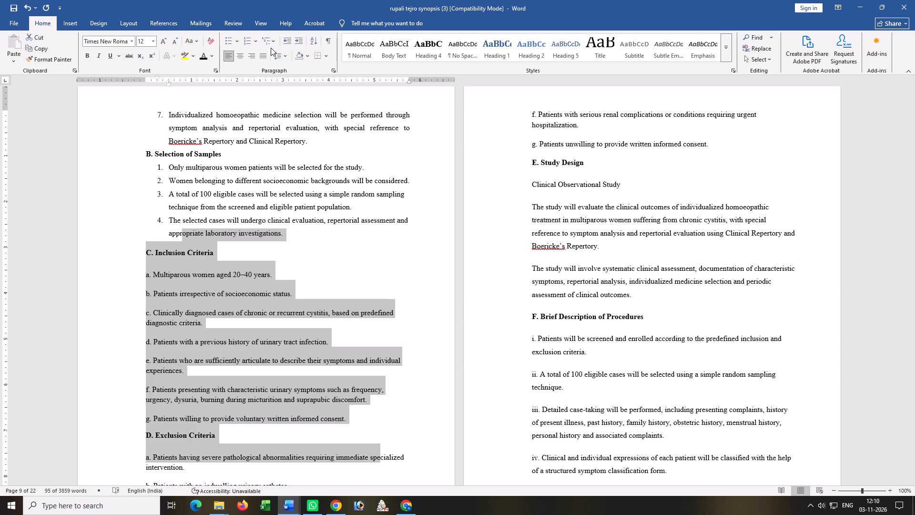
pyautogui.click(276, 53)
pyautogui.click(313, 148)
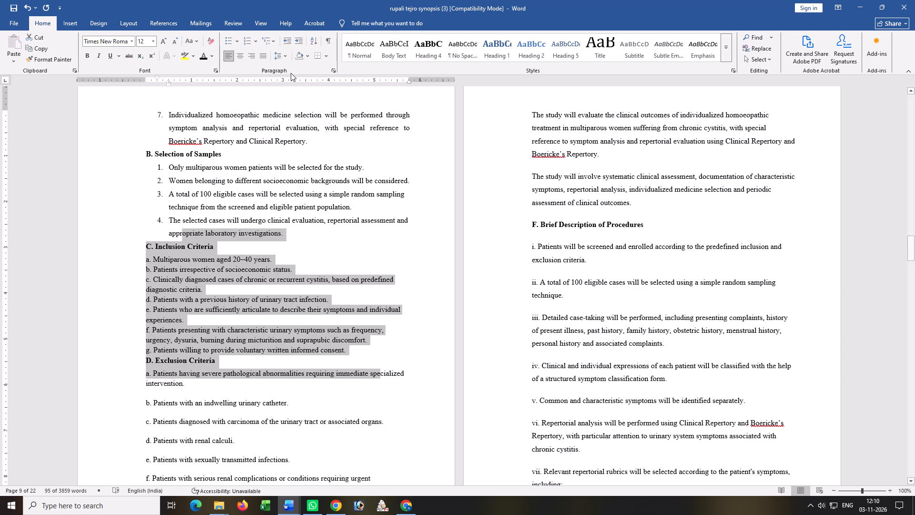
pyautogui.click(283, 57)
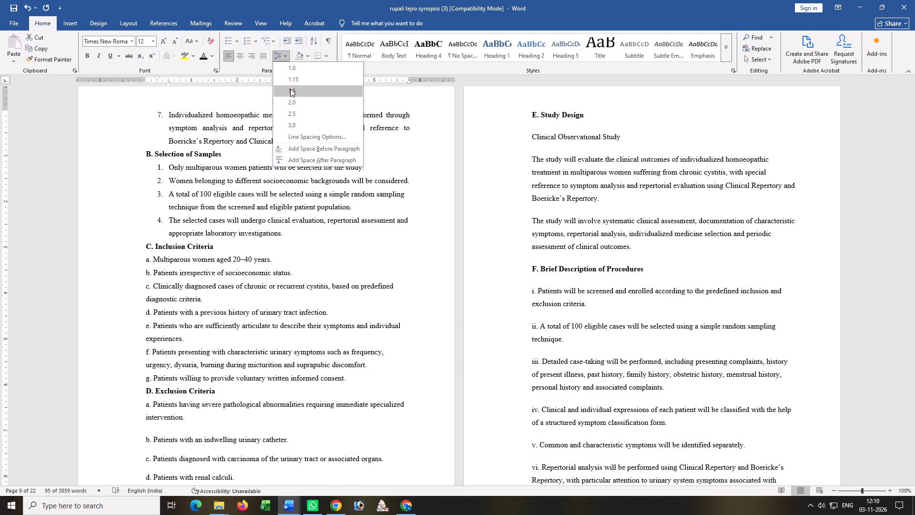
pyautogui.click(291, 89)
pyautogui.click(319, 251)
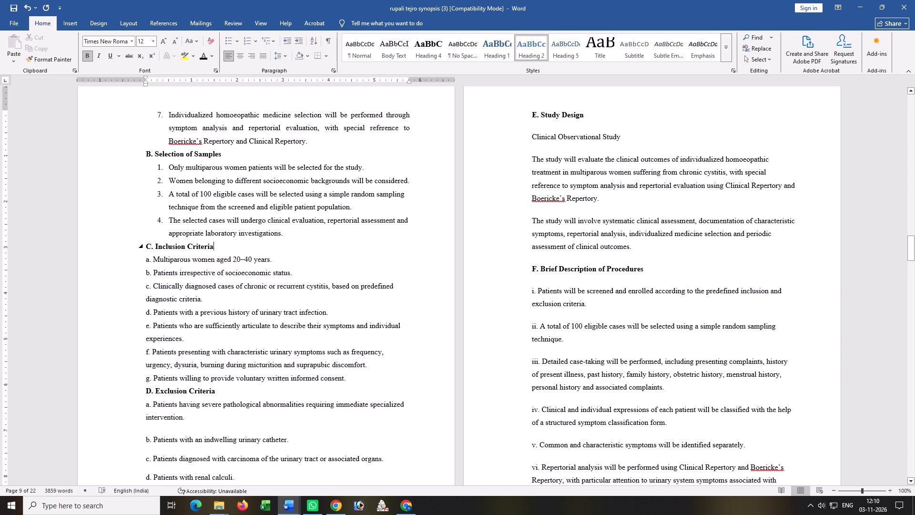
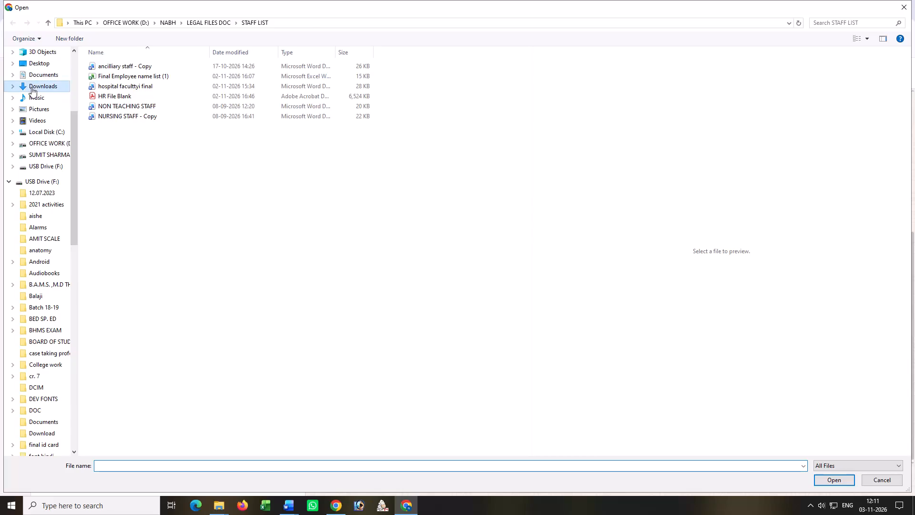
# In the Chrome file-open window, look through the Downloads folder for the file to open, including file names beginning with "A".
pyautogui.scroll(-2, 263, 299)
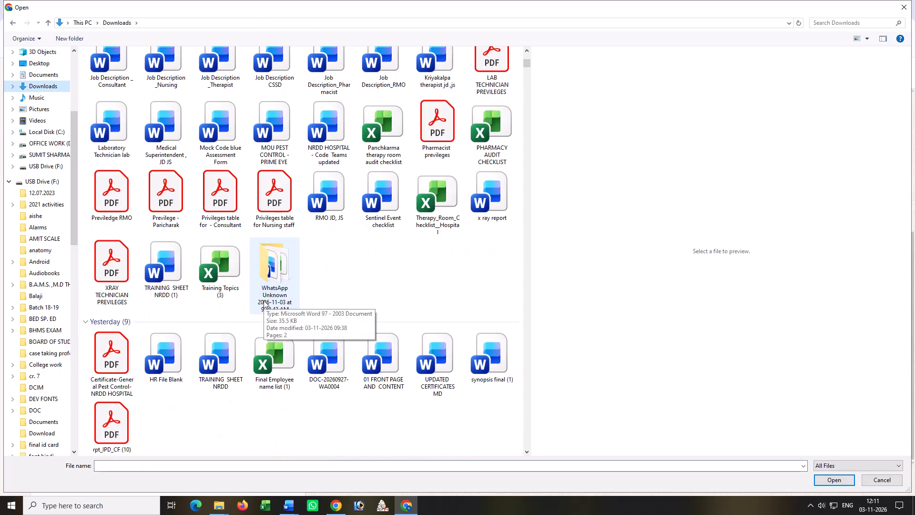
pyautogui.scroll(-1, 264, 301)
pyautogui.scroll(-1, 229, 263)
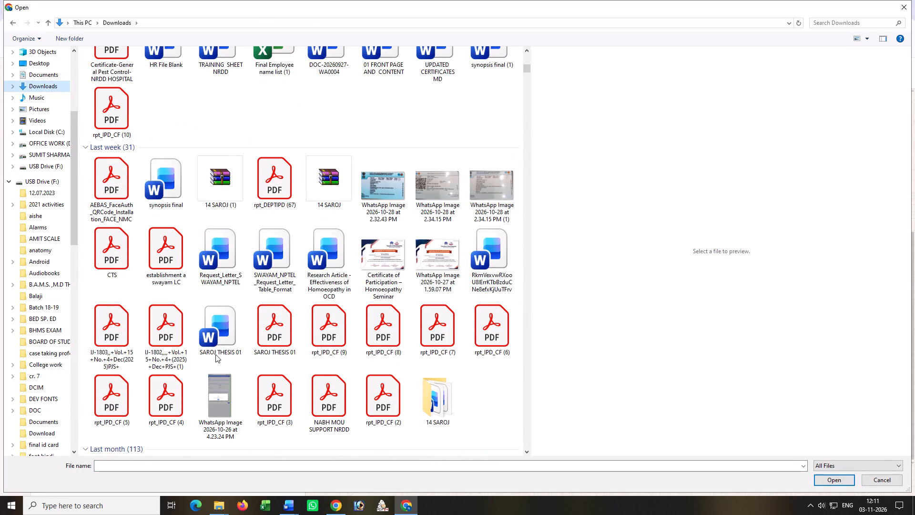
pyautogui.scroll(-1, 162, 358)
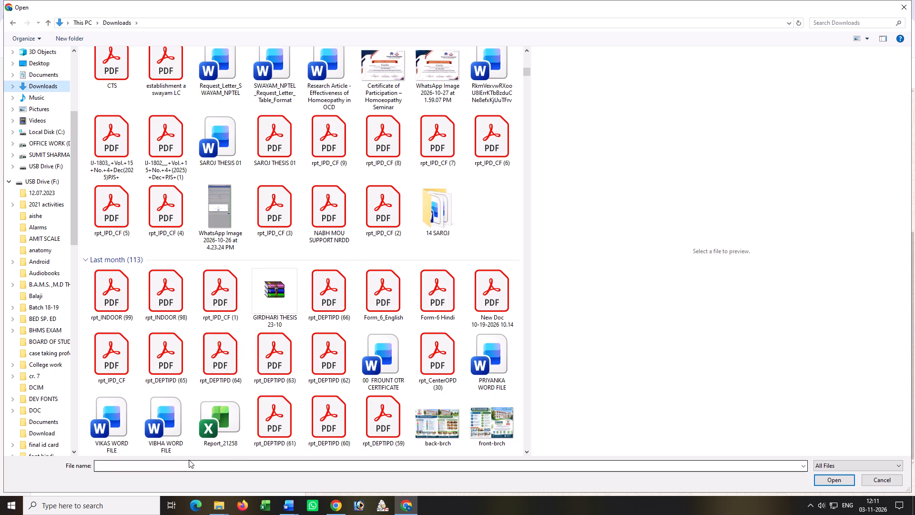
pyautogui.click(189, 460)
pyautogui.click(182, 463)
pyautogui.press('a')
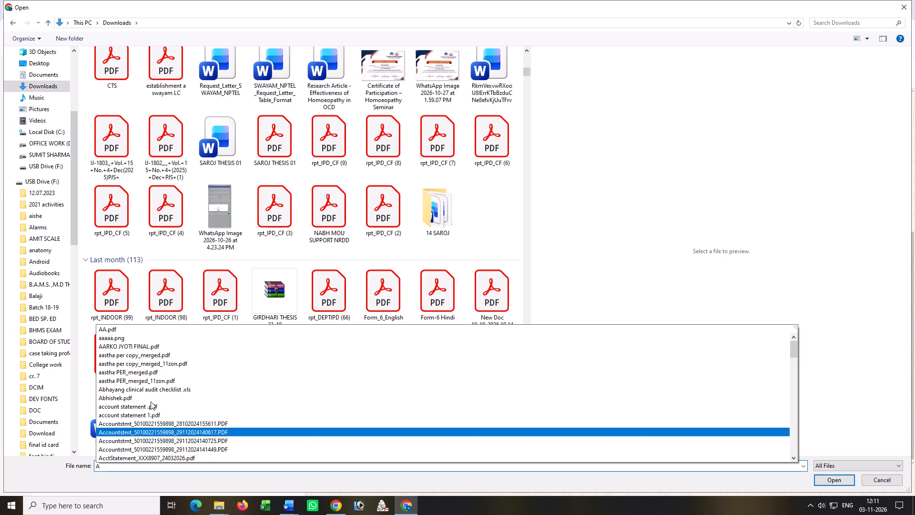
pyautogui.scroll(-1, 121, 389)
pyautogui.scroll(-2, 126, 433)
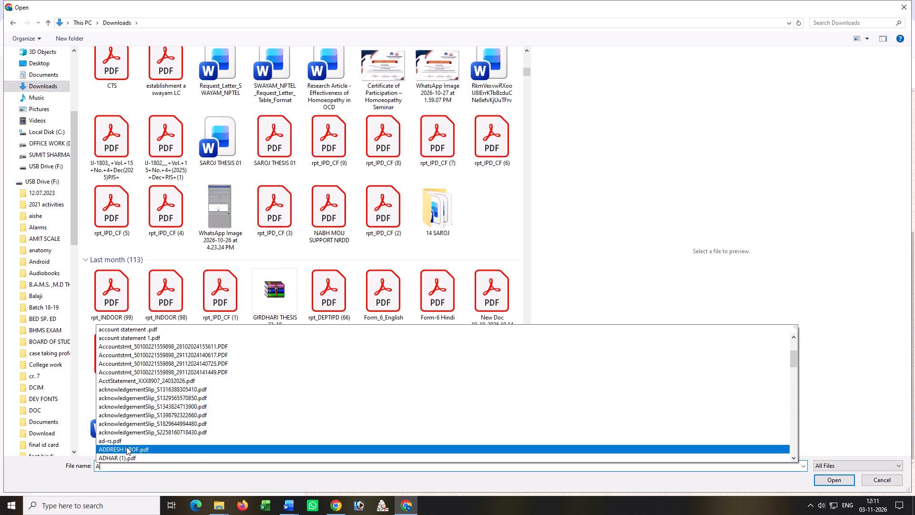
pyautogui.scroll(-10, 126, 447)
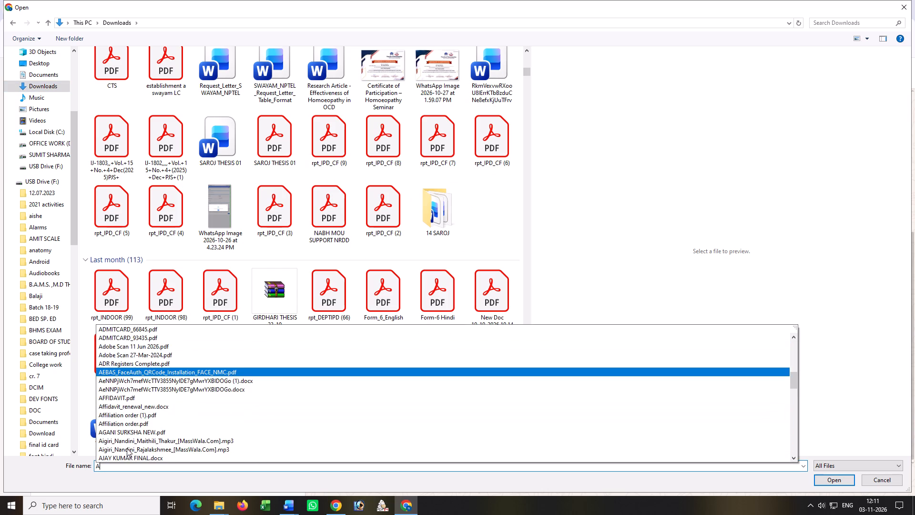
pyautogui.scroll(-6, 127, 448)
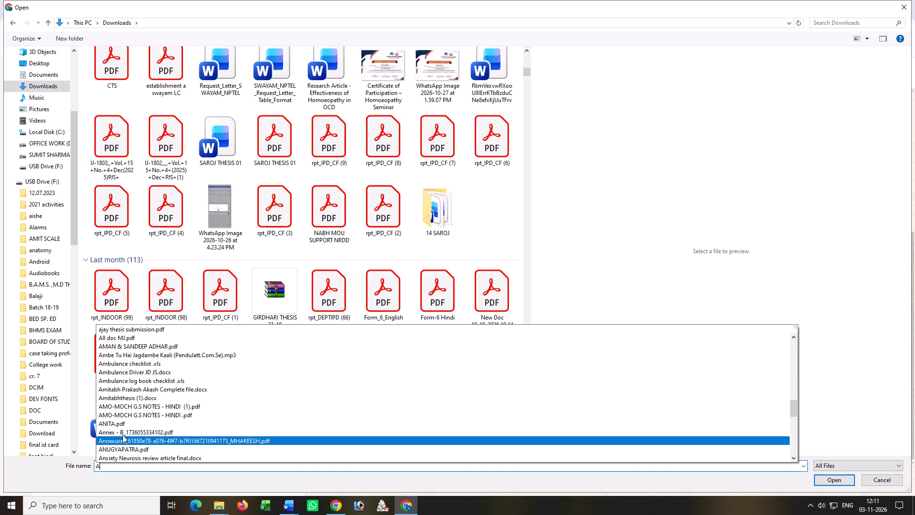
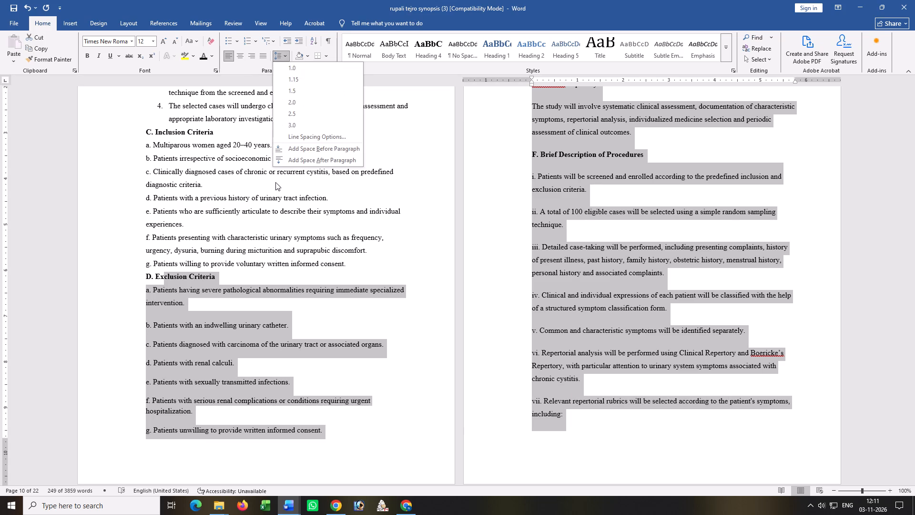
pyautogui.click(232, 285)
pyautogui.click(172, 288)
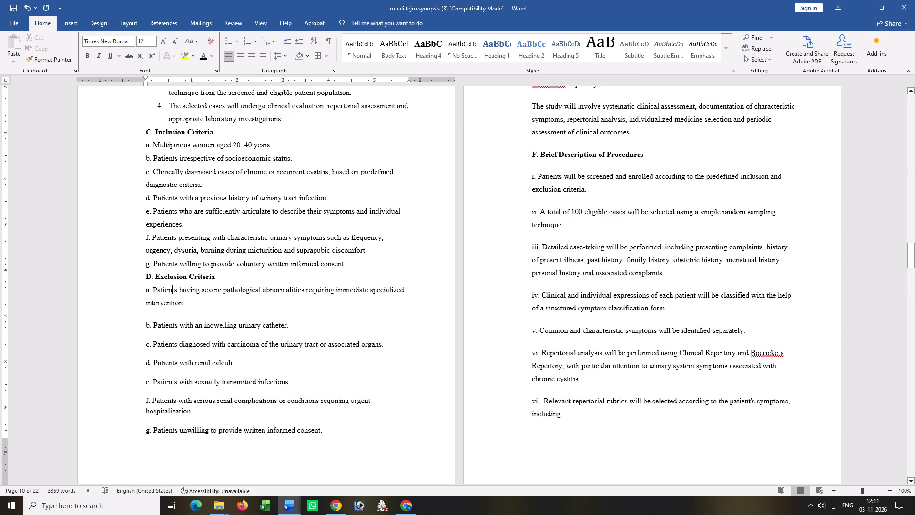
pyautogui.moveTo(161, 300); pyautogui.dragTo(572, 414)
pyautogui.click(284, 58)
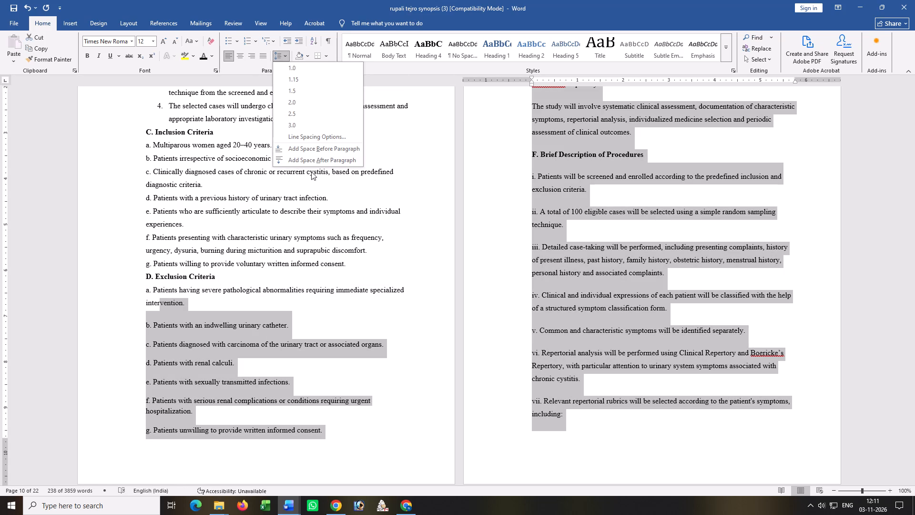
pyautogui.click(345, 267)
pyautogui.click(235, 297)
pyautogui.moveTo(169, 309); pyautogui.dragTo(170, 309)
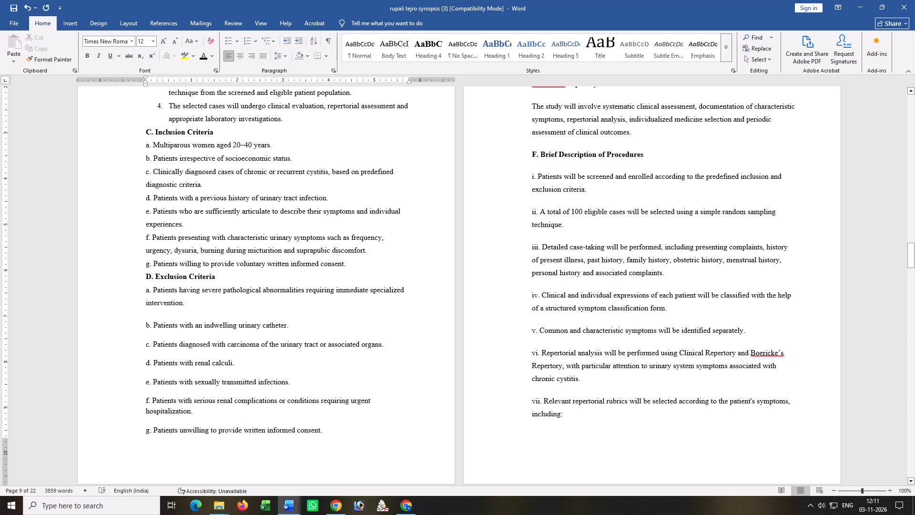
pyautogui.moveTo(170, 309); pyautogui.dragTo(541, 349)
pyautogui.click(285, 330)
# Remove the paragraph spacing before and after the text from exclusion criterion b through procedure vii in section F.
pyautogui.moveTo(178, 318); pyautogui.dragTo(589, 412)
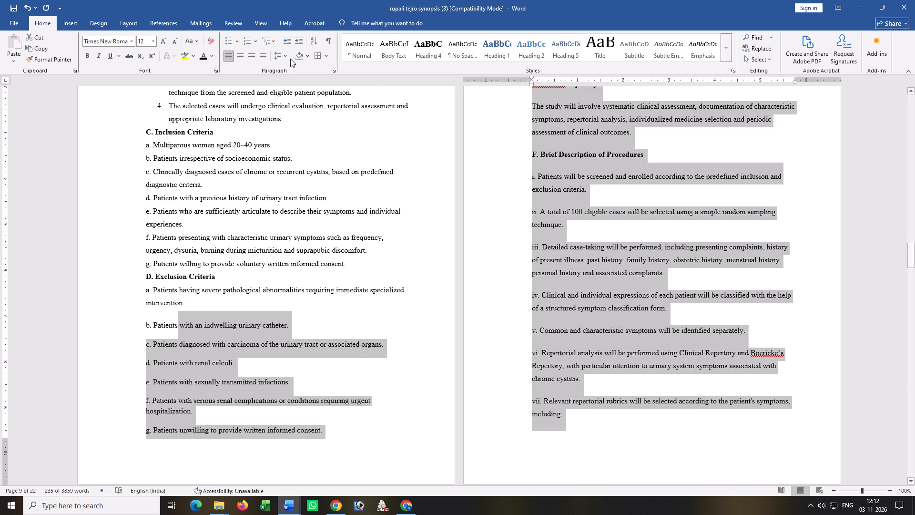
pyautogui.click(287, 55)
pyautogui.click(313, 149)
pyautogui.click(282, 57)
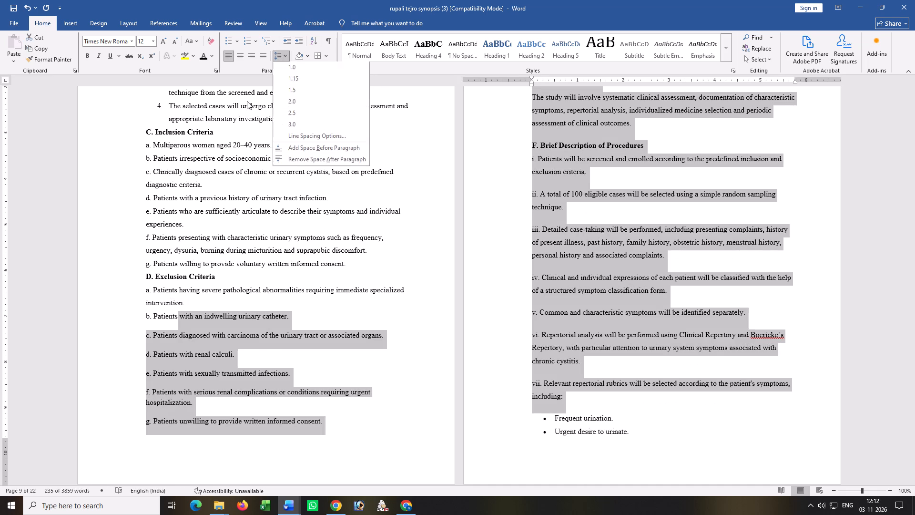
pyautogui.click(312, 162)
pyautogui.click(571, 266)
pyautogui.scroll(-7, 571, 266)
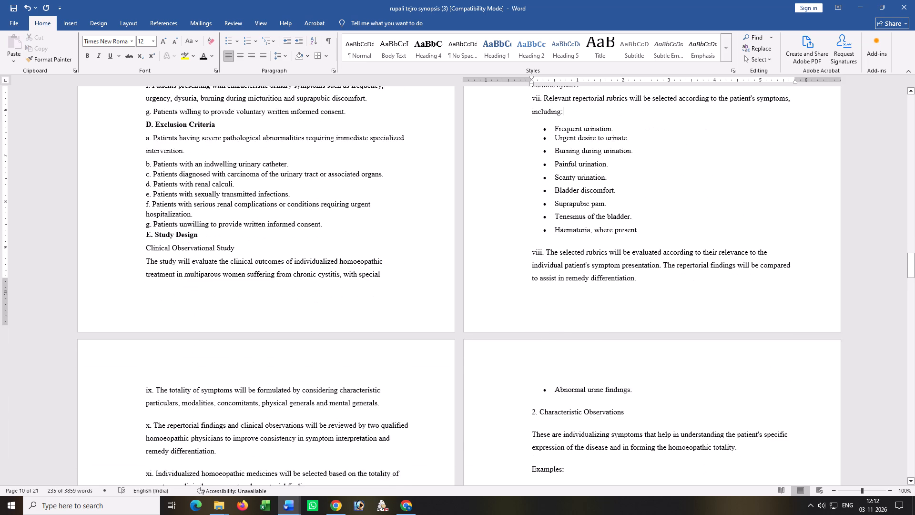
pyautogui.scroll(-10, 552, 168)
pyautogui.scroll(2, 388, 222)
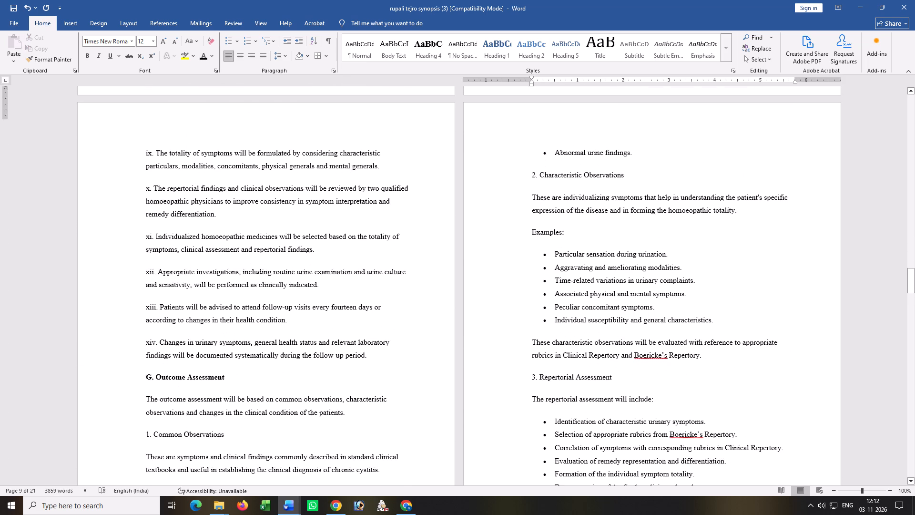
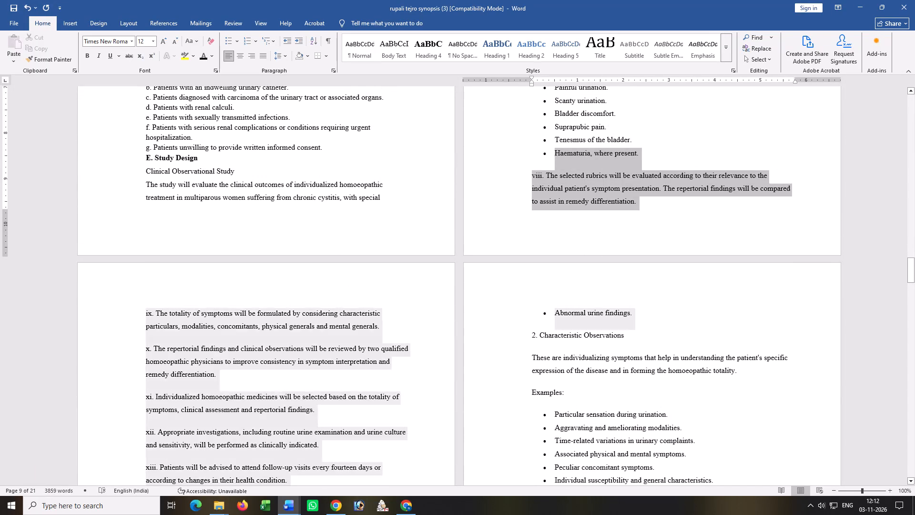
# Remove the paragraph spacing before and after the text from procedure viii in section F through the opening of section I, Statistical Techniques.
pyautogui.moveTo(647, 379); pyautogui.dragTo(678, 514)
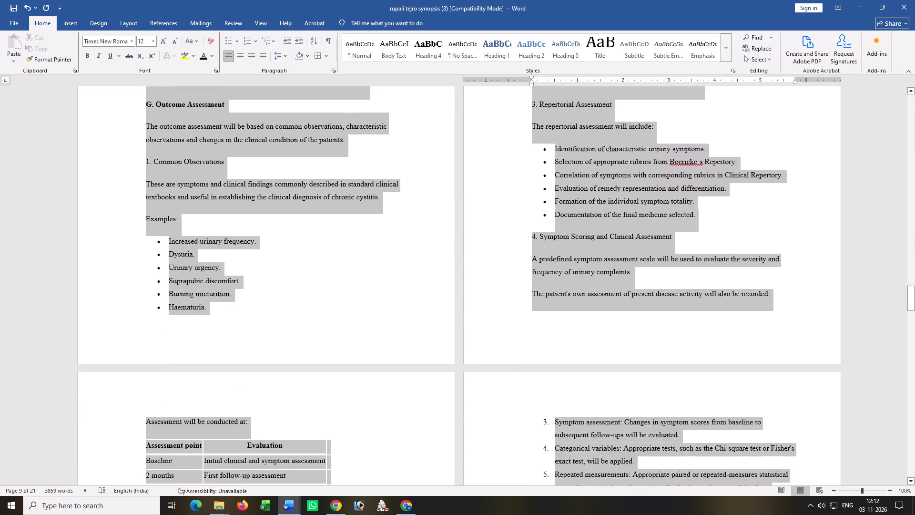
pyautogui.moveTo(678, 514); pyautogui.dragTo(343, 339)
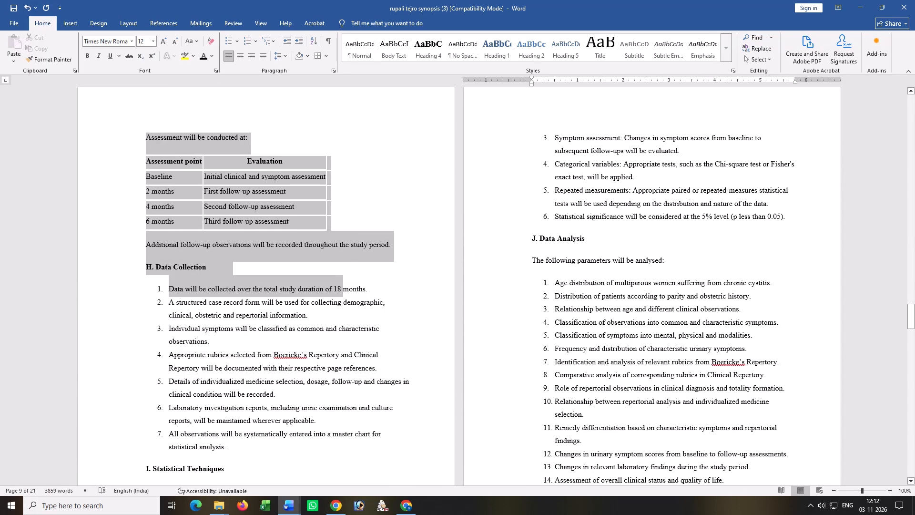
pyautogui.moveTo(343, 339); pyautogui.dragTo(358, 477)
pyautogui.click(278, 57)
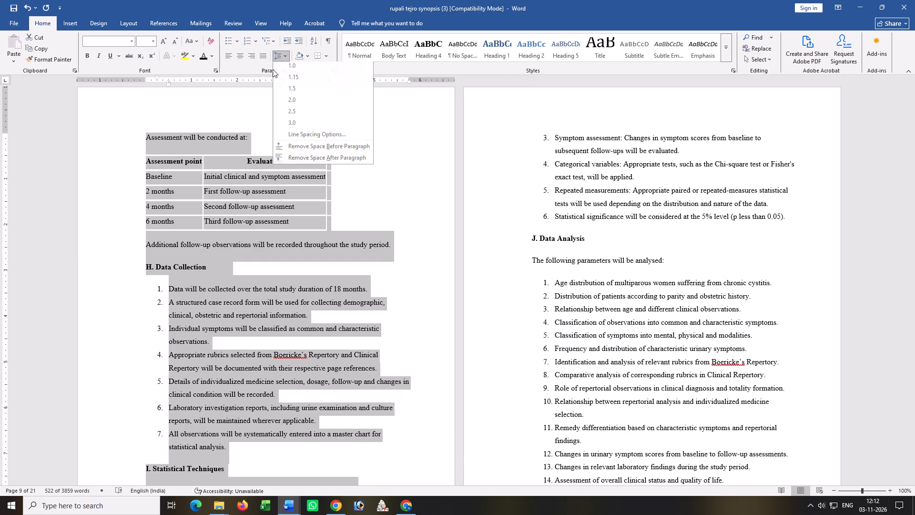
pyautogui.click(321, 155)
pyautogui.click(280, 53)
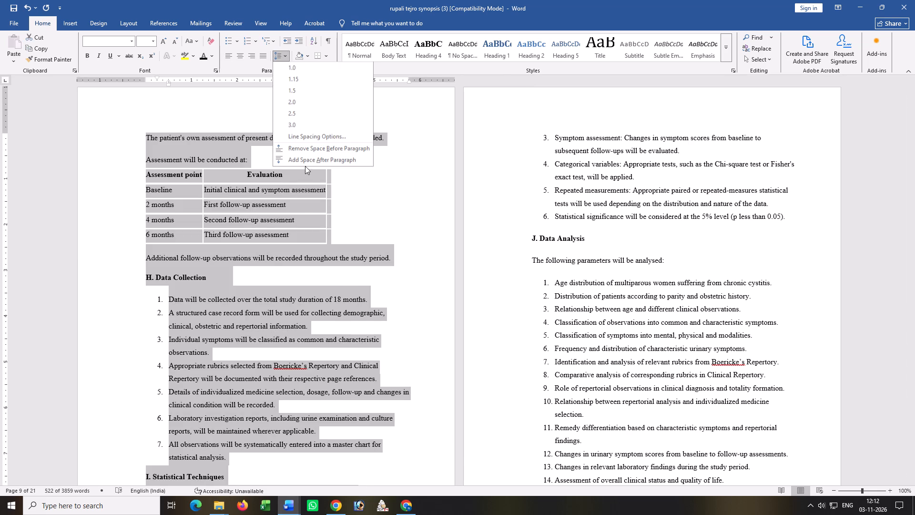
pyautogui.click(304, 150)
# Add borders to the assessment-point and evaluation table in section G and apply the plain black grid table style.
pyautogui.scroll(15, 481, 297)
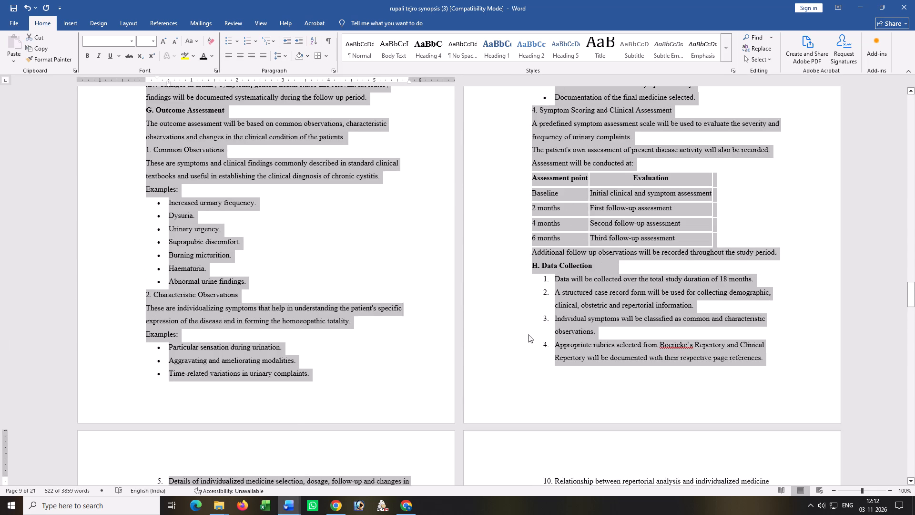
pyautogui.scroll(4, 561, 344)
pyautogui.click(576, 303)
pyautogui.click(528, 259)
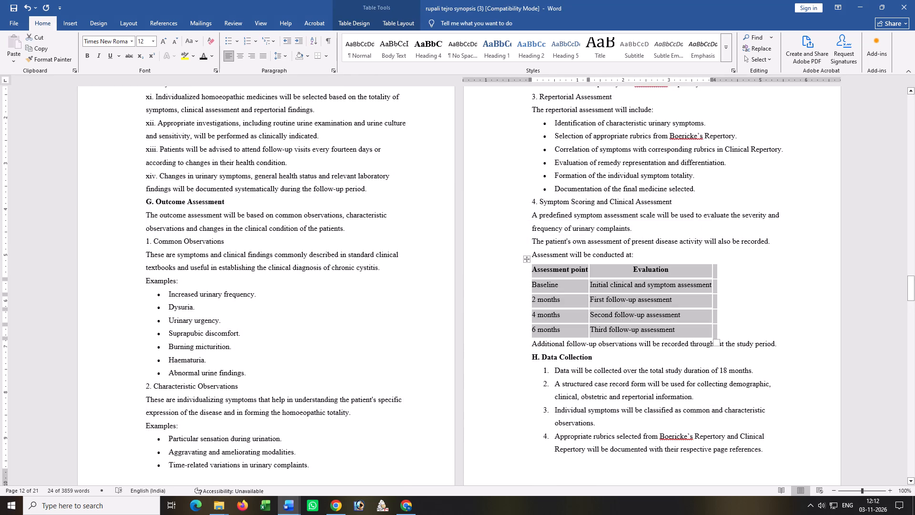
pyautogui.click(325, 56)
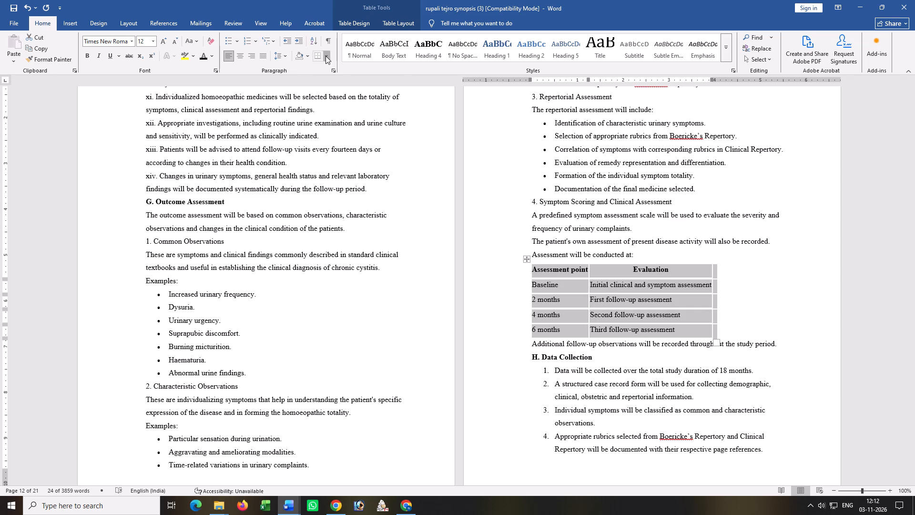
pyautogui.click(317, 126)
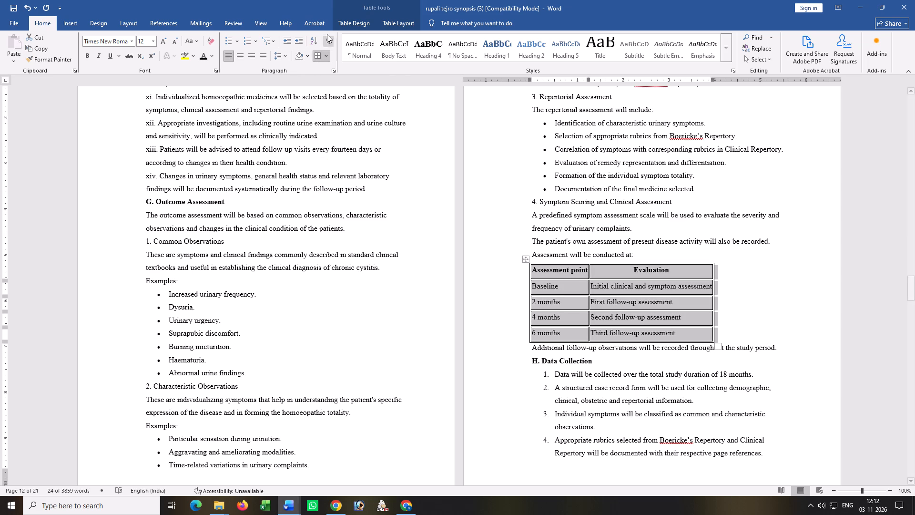
pyautogui.click(358, 27)
pyautogui.click(341, 47)
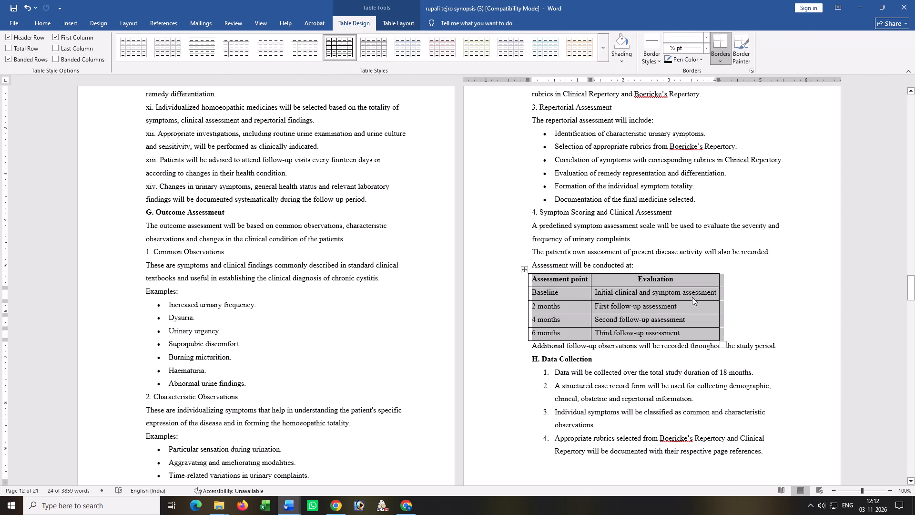
# Remove the paragraph spacing before and after the text from statistical technique 6 through item 14 of section J, Data Analysis.
pyautogui.click(756, 288)
pyautogui.scroll(-6, 685, 284)
pyautogui.scroll(-12, 536, 258)
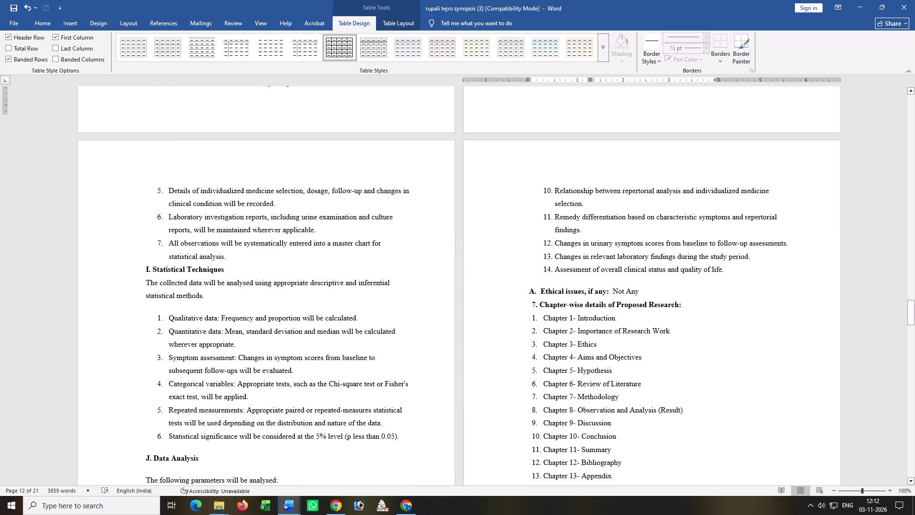
pyautogui.scroll(-6, 415, 268)
pyautogui.moveTo(173, 287); pyautogui.dragTo(194, 289)
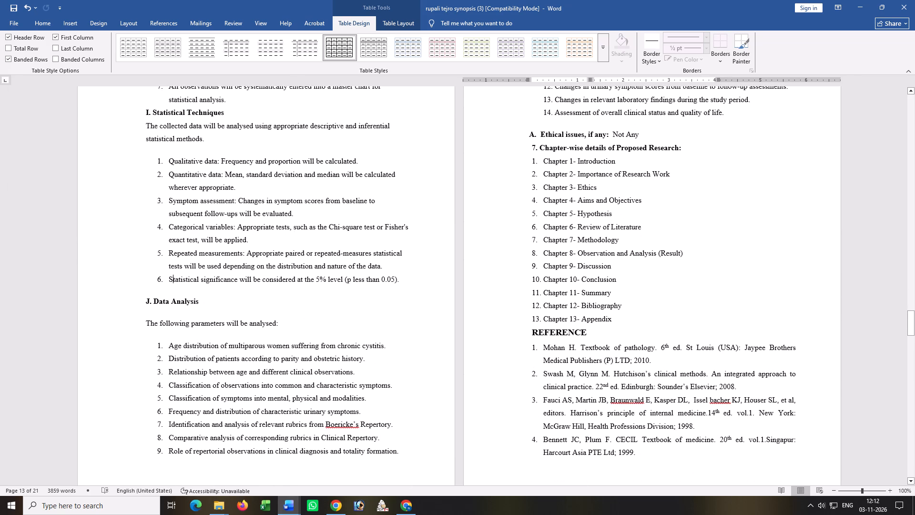
pyautogui.moveTo(194, 289); pyautogui.dragTo(647, 115)
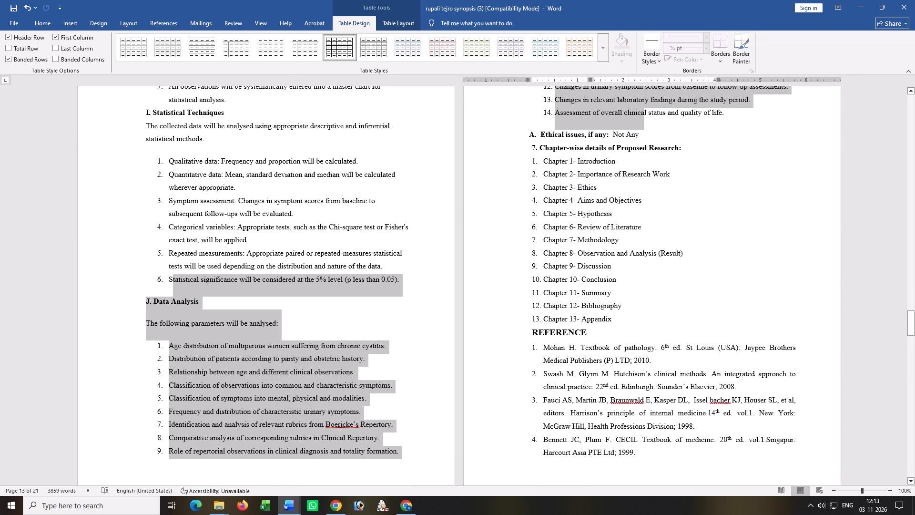
pyautogui.moveTo(647, 115); pyautogui.dragTo(646, 118)
pyautogui.click(288, 56)
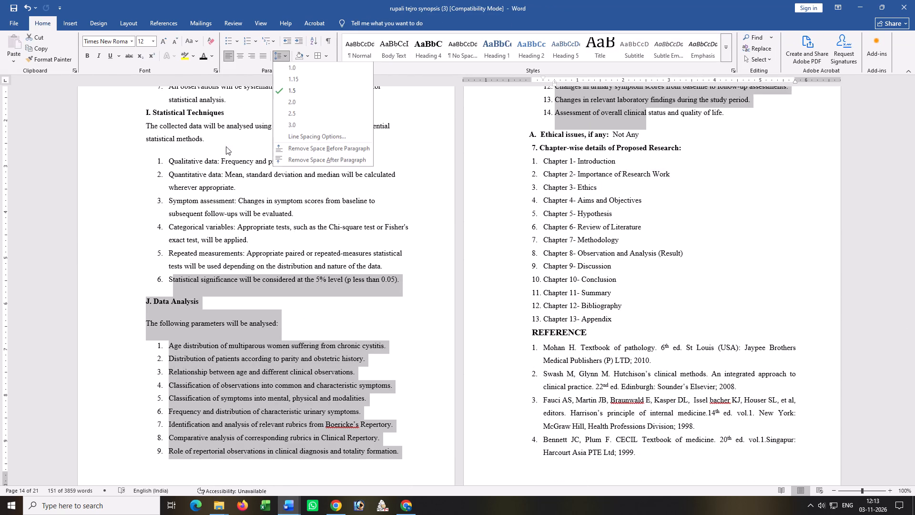
pyautogui.click(311, 160)
pyautogui.click(282, 56)
pyautogui.click(301, 150)
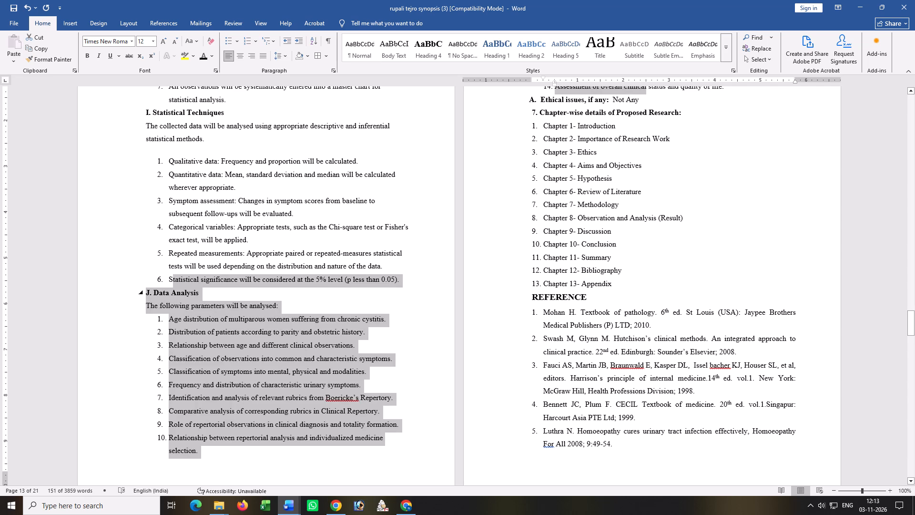
pyautogui.click(675, 187)
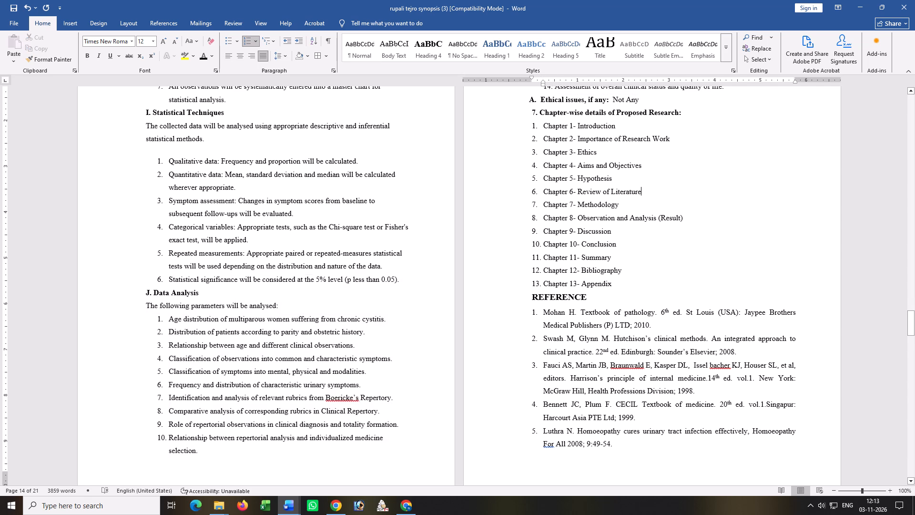
# Insert a page break before the APPENDIX heading so it starts on a new page after the references.
pyautogui.scroll(-15, 589, 312)
pyautogui.scroll(-6, 593, 324)
pyautogui.scroll(-1, 501, 334)
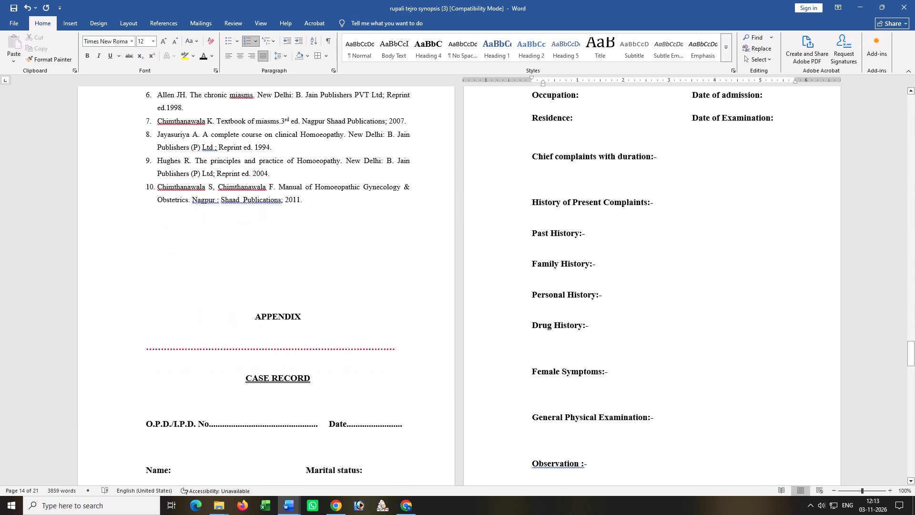
pyautogui.click(251, 294)
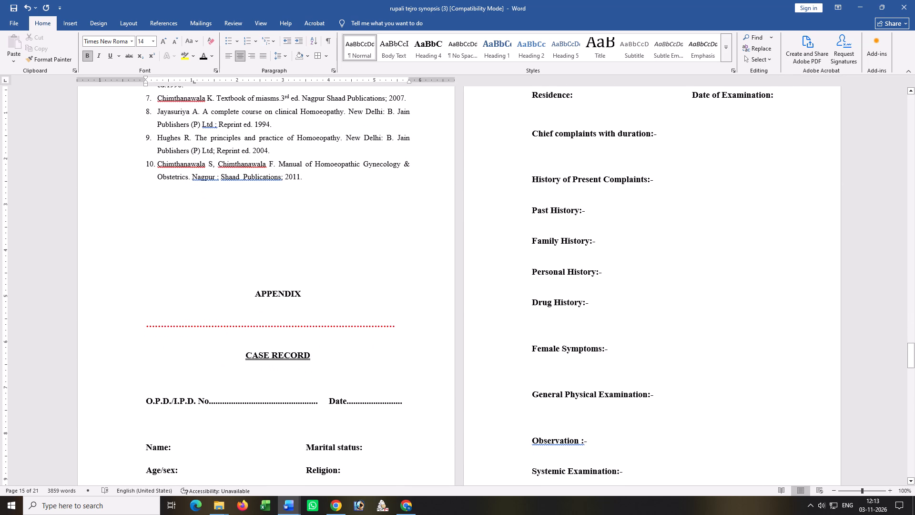
pyautogui.press('space')
pyautogui.hotkey('ctrl', 'Return')
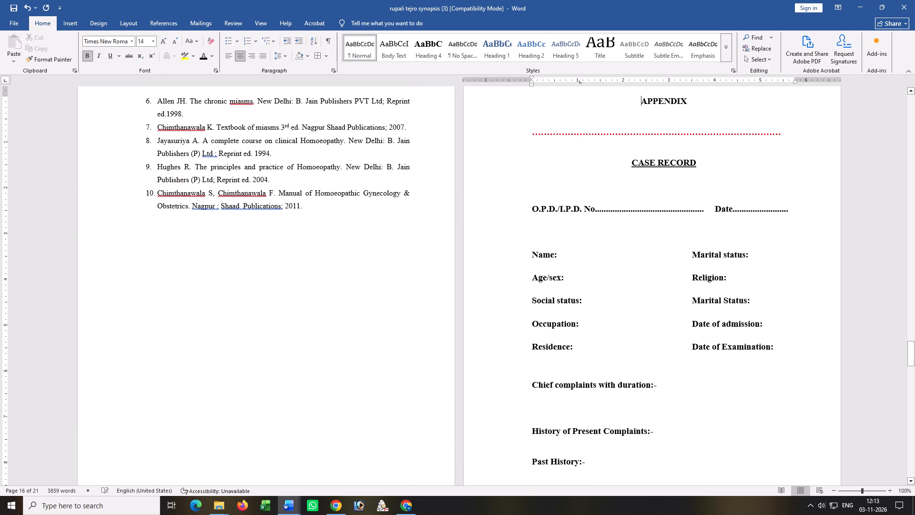
pyautogui.click(270, 299)
# Review the appendix pages from the case record through the end of the Chronic Cystitis Symptom Severity Scale.
pyautogui.scroll(-13, 600, 282)
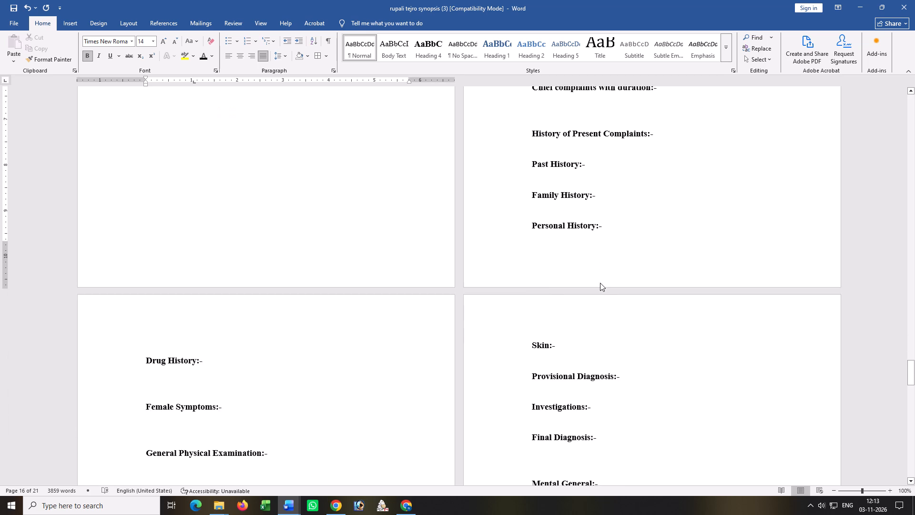
pyautogui.scroll(-20, 600, 283)
pyautogui.scroll(-12, 600, 283)
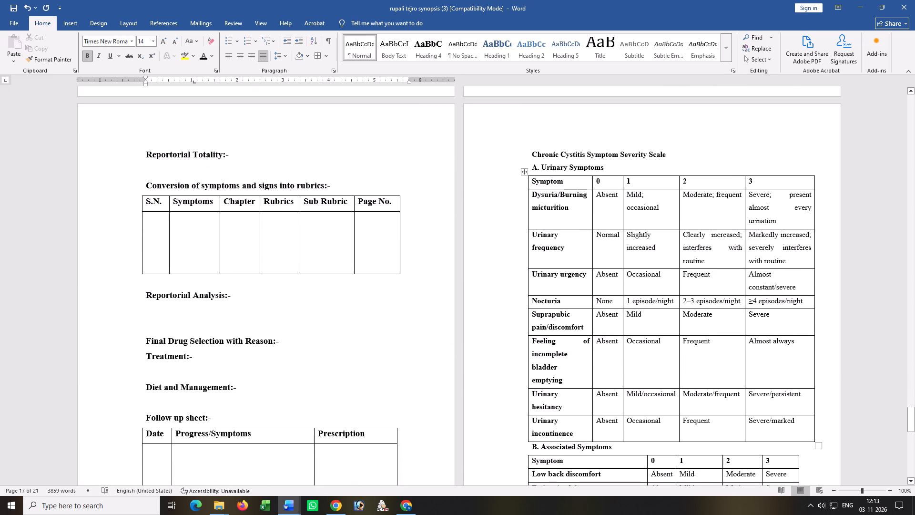
pyautogui.scroll(-13, 564, 219)
pyautogui.scroll(2, 556, 248)
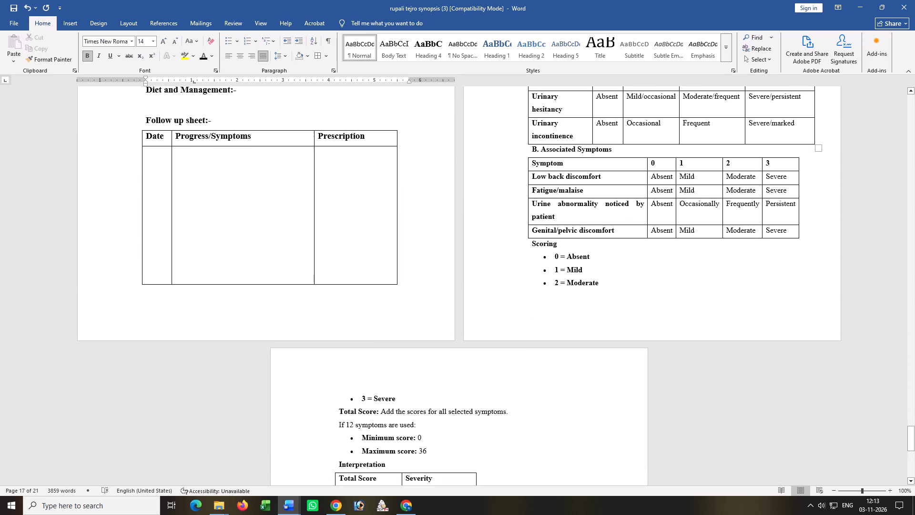
pyautogui.scroll(15, 555, 249)
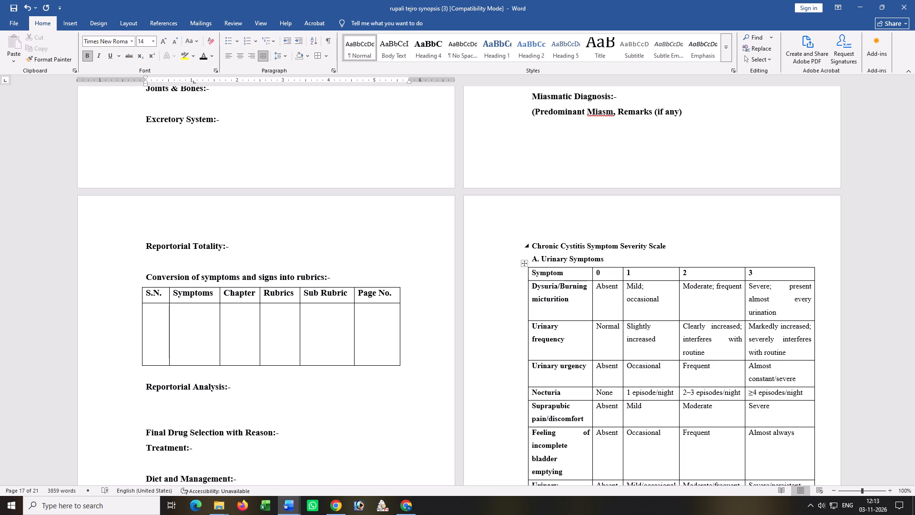
pyautogui.scroll(-4, 305, 353)
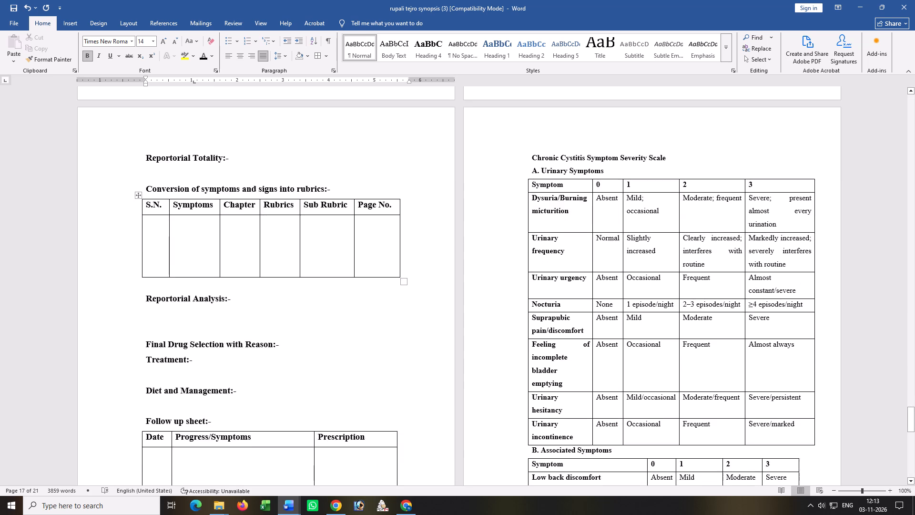
pyautogui.scroll(-12, 290, 352)
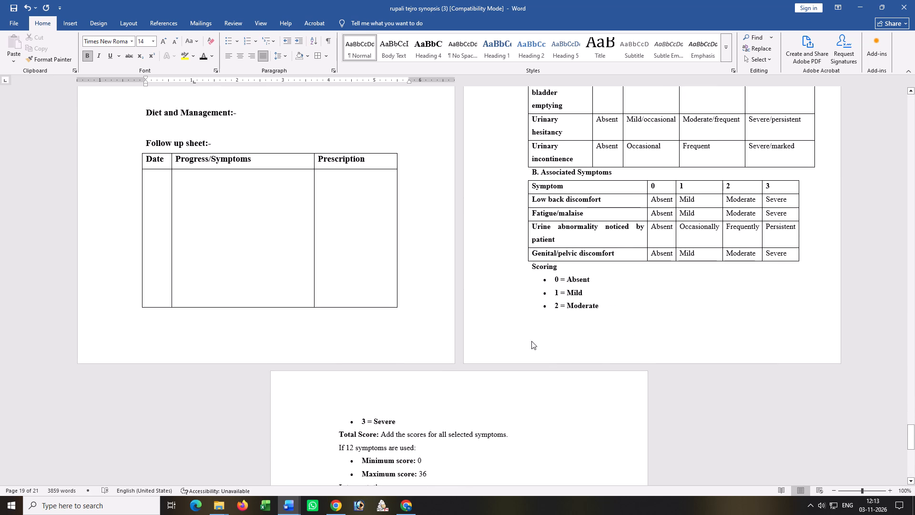
pyautogui.scroll(-20, 606, 348)
pyautogui.scroll(-8, 606, 348)
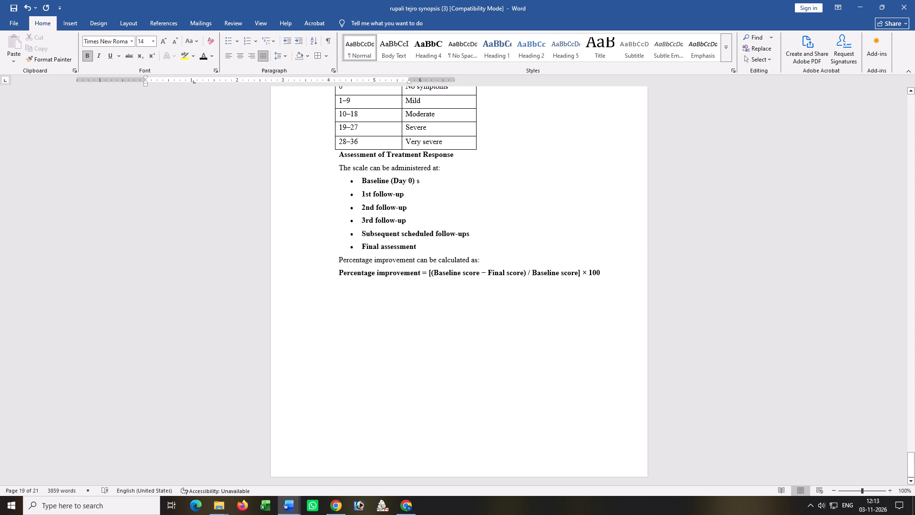
# Save the synopsis document.
pyautogui.click(452, 360)
pyautogui.hotkey('ctrl', 's')
# Copy the School of Homoeopathy institution text from item (a) of the research outline page and clear its character formatting.
pyautogui.scroll(6, 452, 360)
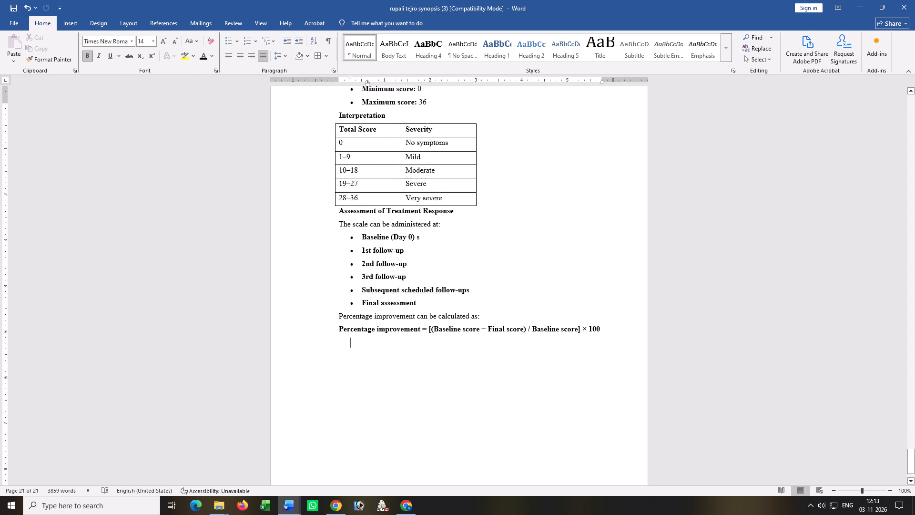
pyautogui.moveTo(913, 461); pyautogui.dragTo(910, 74)
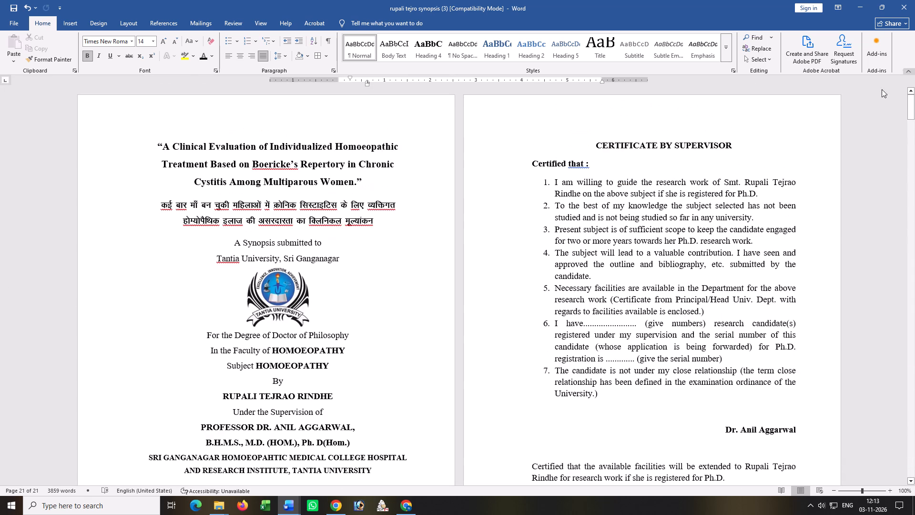
pyautogui.scroll(-20, 313, 295)
pyautogui.scroll(-3, 313, 295)
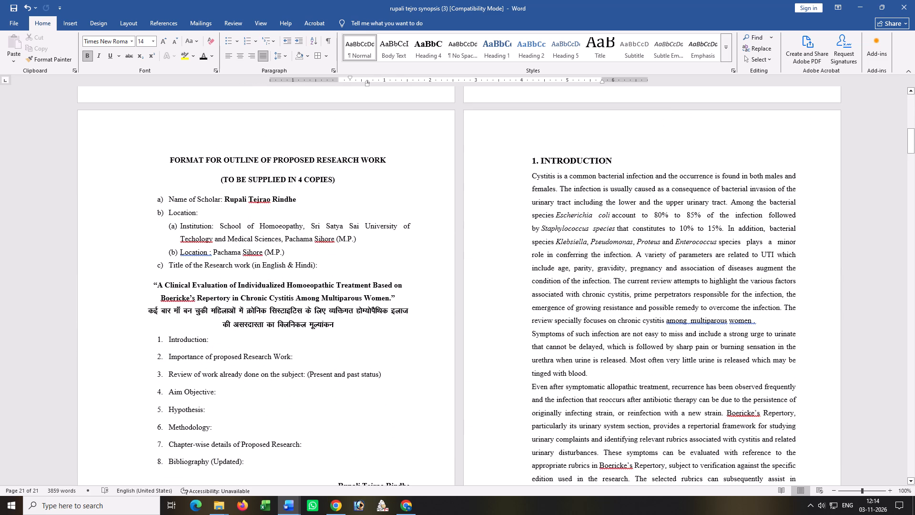
pyautogui.scroll(-6, 313, 301)
pyautogui.scroll(4, 314, 303)
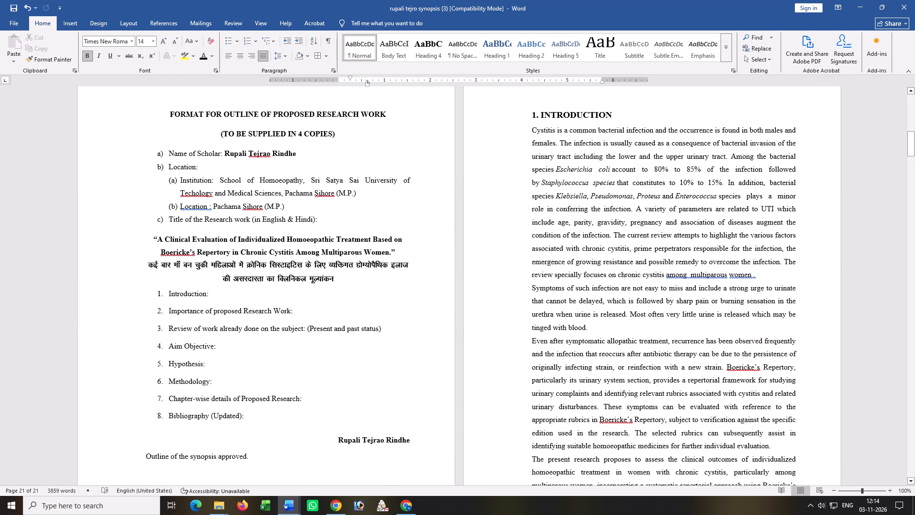
pyautogui.moveTo(222, 178); pyautogui.dragTo(270, 181)
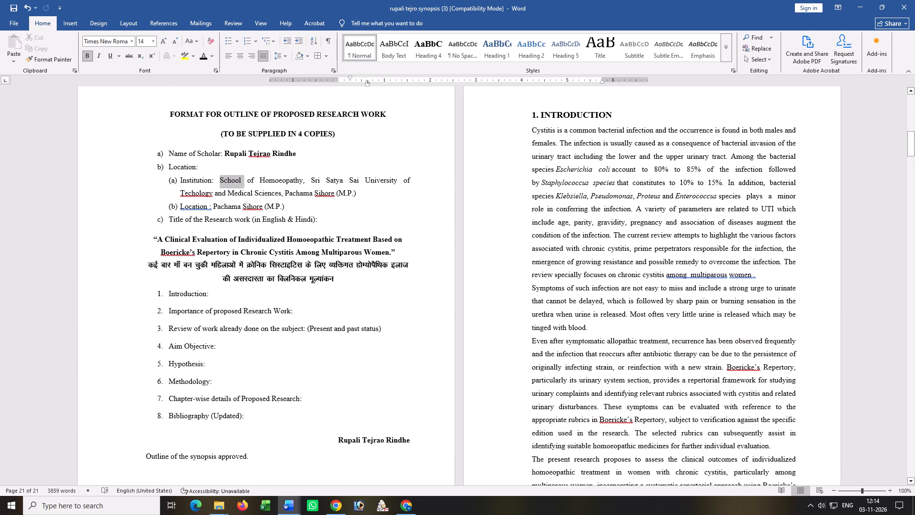
pyautogui.moveTo(270, 181); pyautogui.dragTo(361, 196)
pyautogui.hotkey('ctrl', 'c')
pyautogui.hotkey('ctrl', 'space')
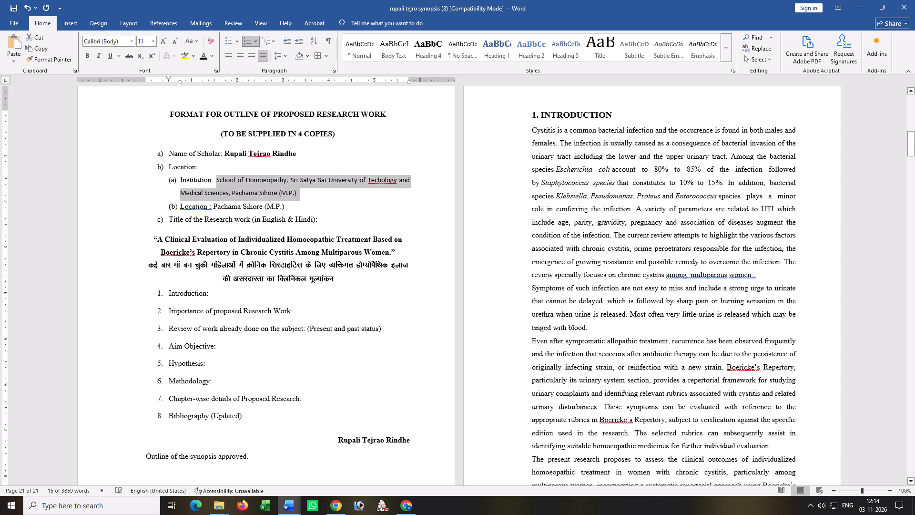
# Paste the copied institution text as a new numbered item after item 1 of A. Study Setting, changing its paste formatting option.
pyautogui.scroll(-20, 514, 301)
pyautogui.scroll(-20, 514, 301)
pyautogui.scroll(-3, 514, 301)
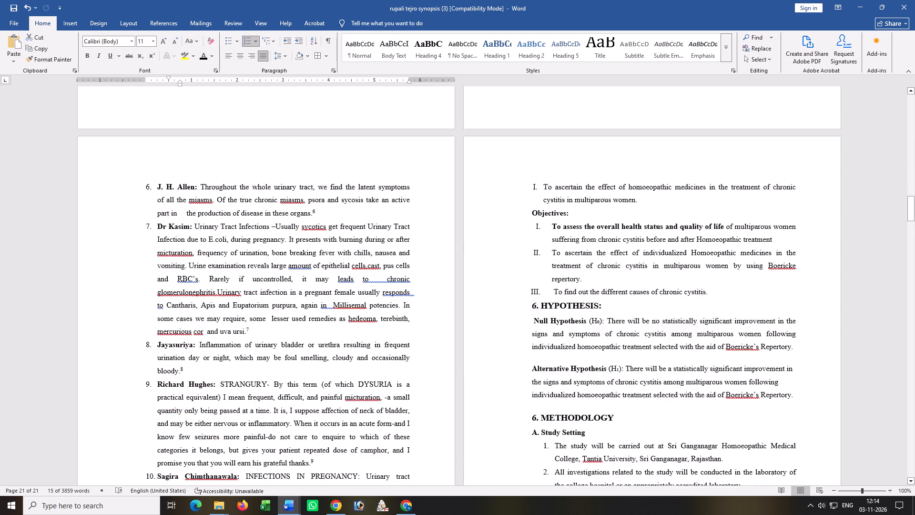
pyautogui.scroll(-10, 560, 354)
pyautogui.click(727, 260)
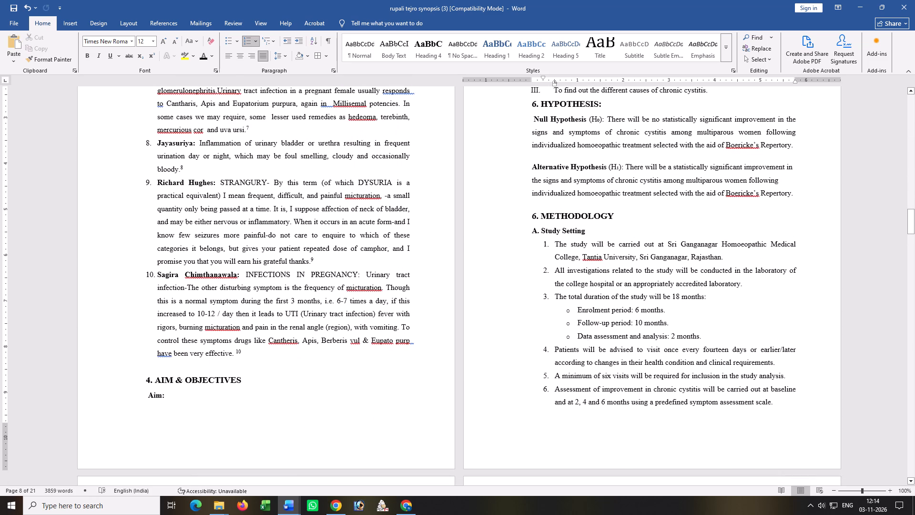
pyautogui.press('Return')
pyautogui.hotkey('ctrl', 'v')
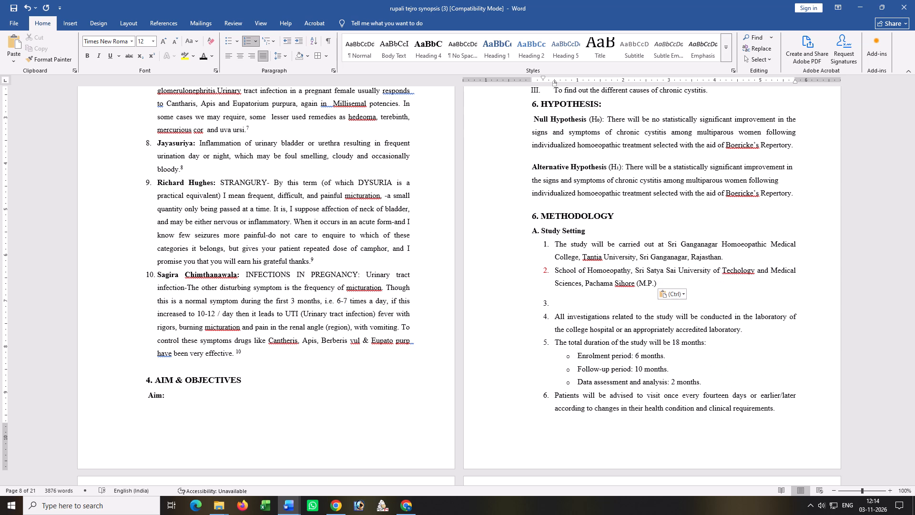
pyautogui.click(680, 292)
pyautogui.click(696, 319)
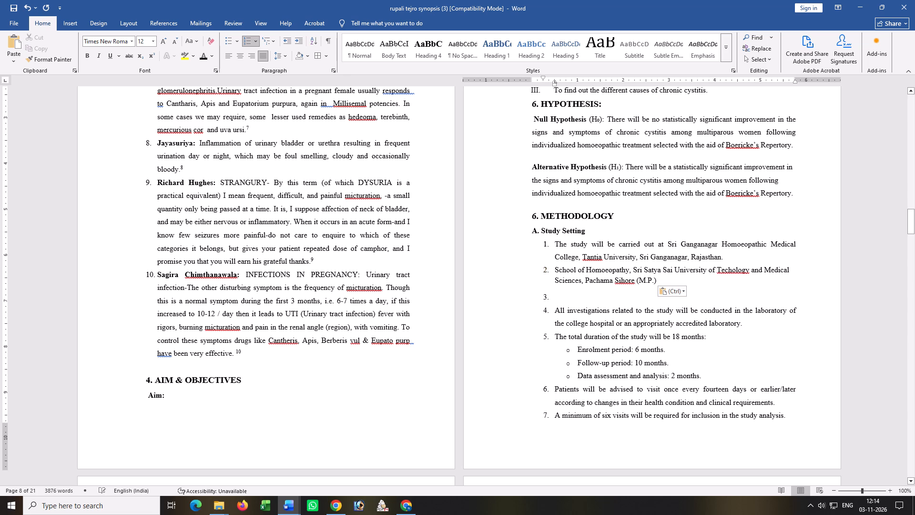
# Begin the pasted School of Homoeopathy item under A. Study Setting with the words "Second location".
pyautogui.click(553, 268)
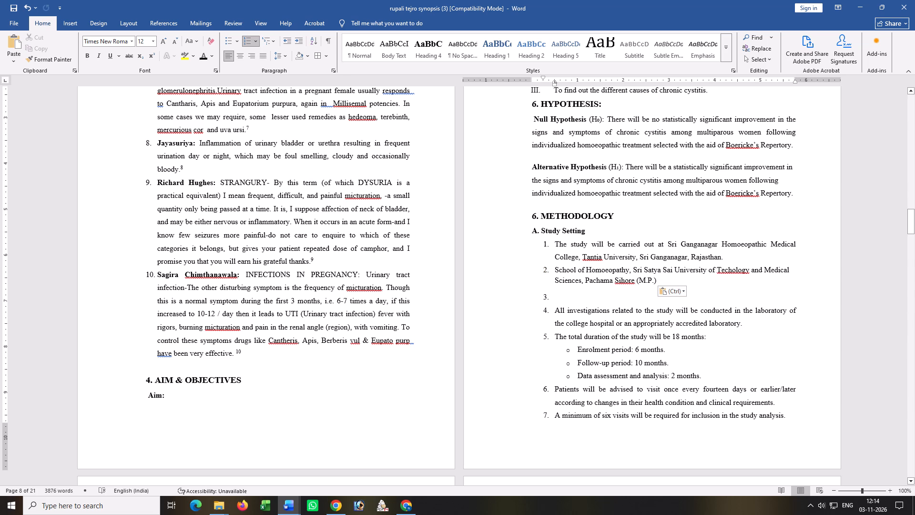
pyautogui.write('SECO')
pyautogui.press('BackSpace')
pyautogui.press('BackSpace')
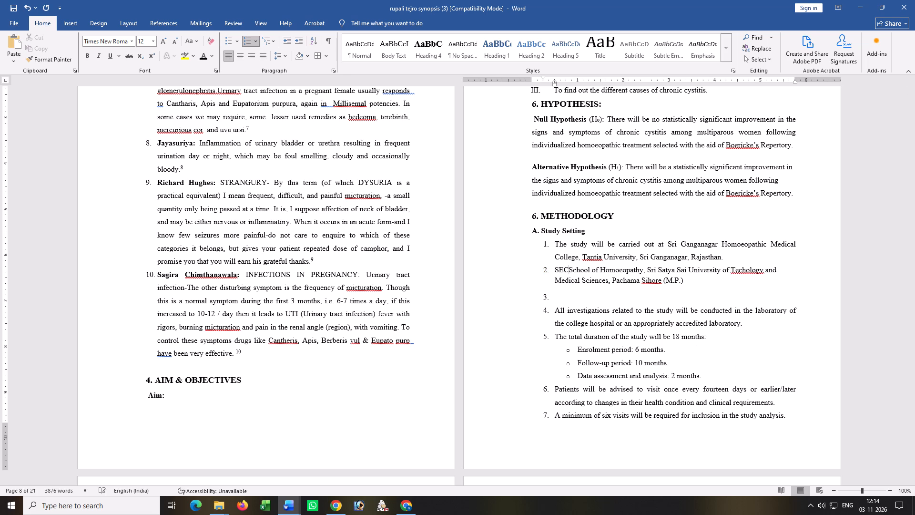
pyautogui.press('BackSpace')
pyautogui.write('ec')
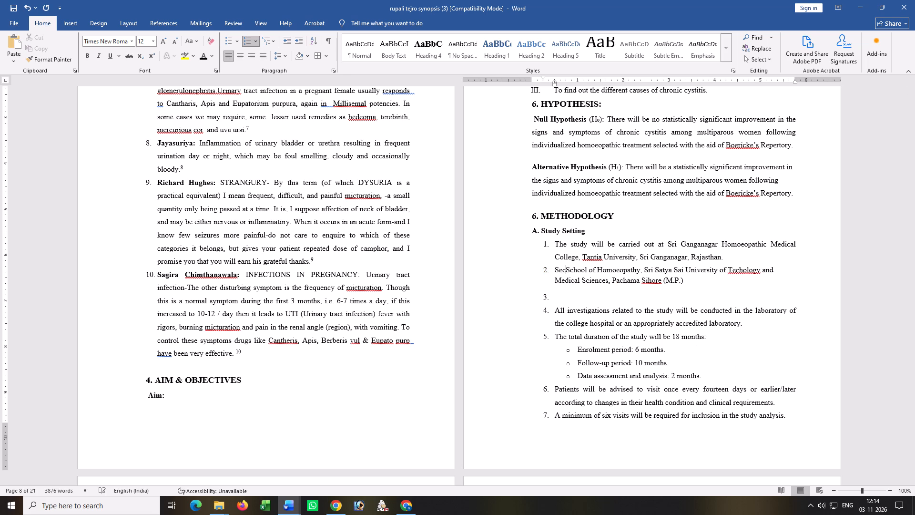
pyautogui.write('ond location')
pyautogui.press('space')
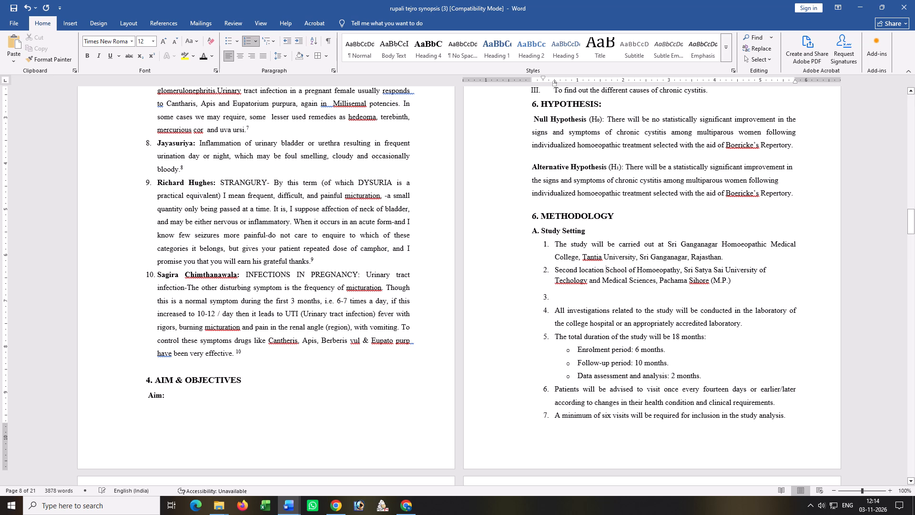
# Turn the Second location item into an unnumbered, indented paragraph of its own beneath item 1 of A. Study Setting.
pyautogui.click(552, 271)
pyautogui.press('BackSpace')
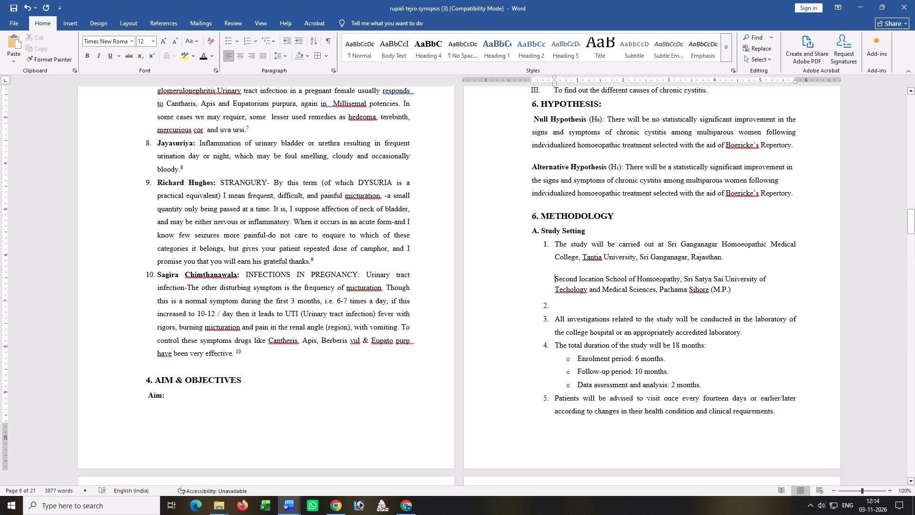
pyautogui.press('BackSpace')
pyautogui.press('BackSpace')
pyautogui.press('BackSpace')
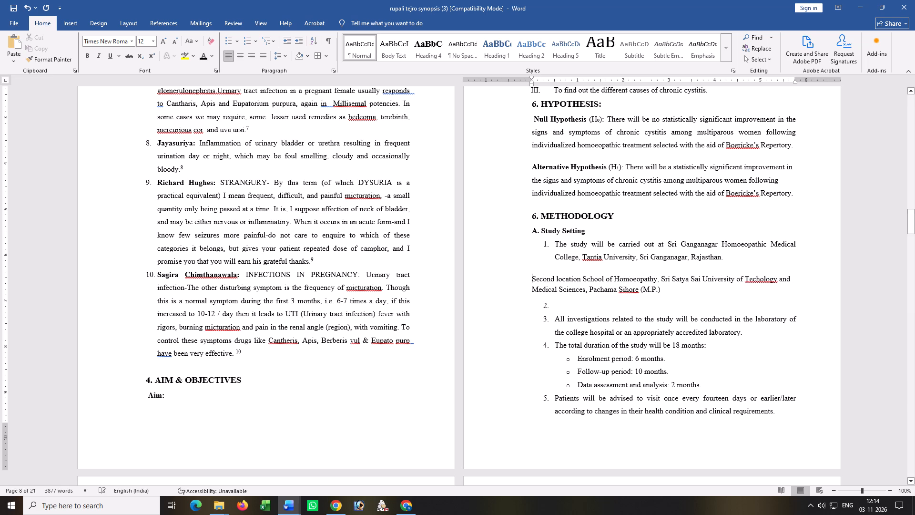
pyautogui.press('\\')
pyautogui.press('BackSpace')
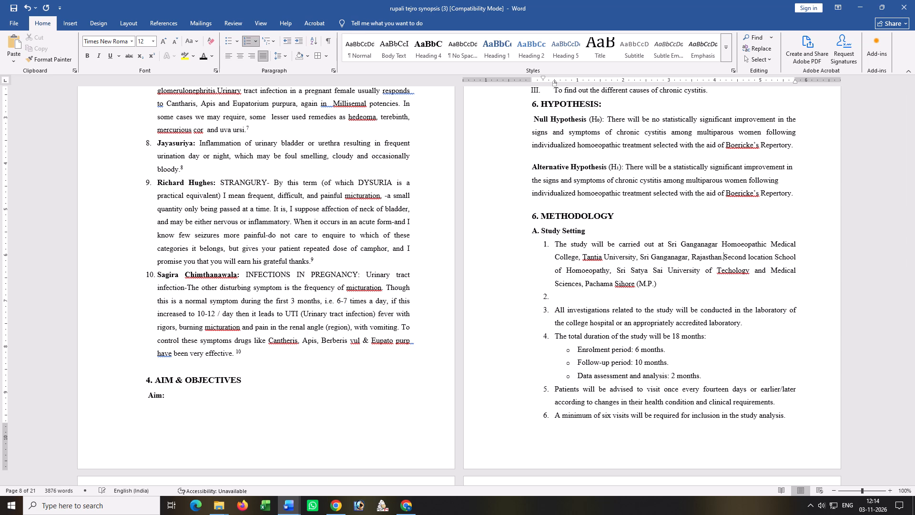
pyautogui.press('Return')
pyautogui.press('BackSpace')
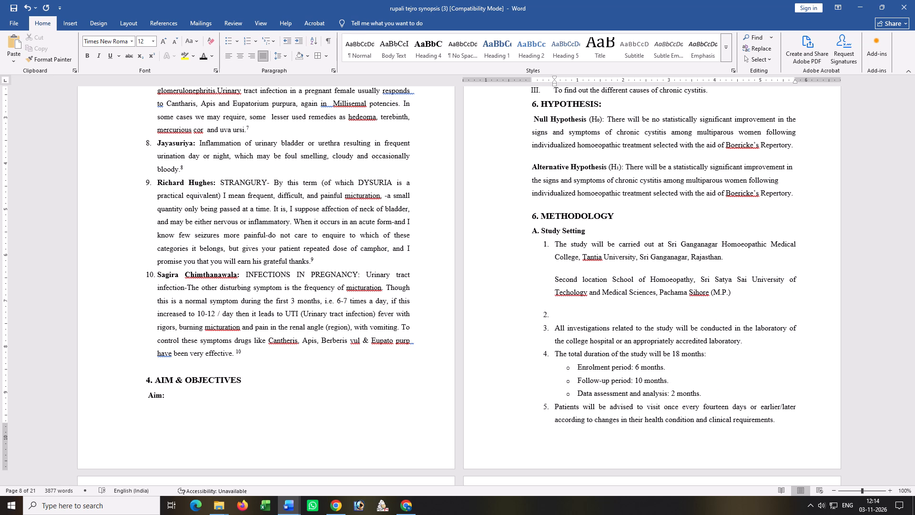
# Remove the paragraph spacing after the Sri Ganganagar Homoeopathic Medical College text in item 1.
pyautogui.moveTo(586, 261); pyautogui.dragTo(603, 263)
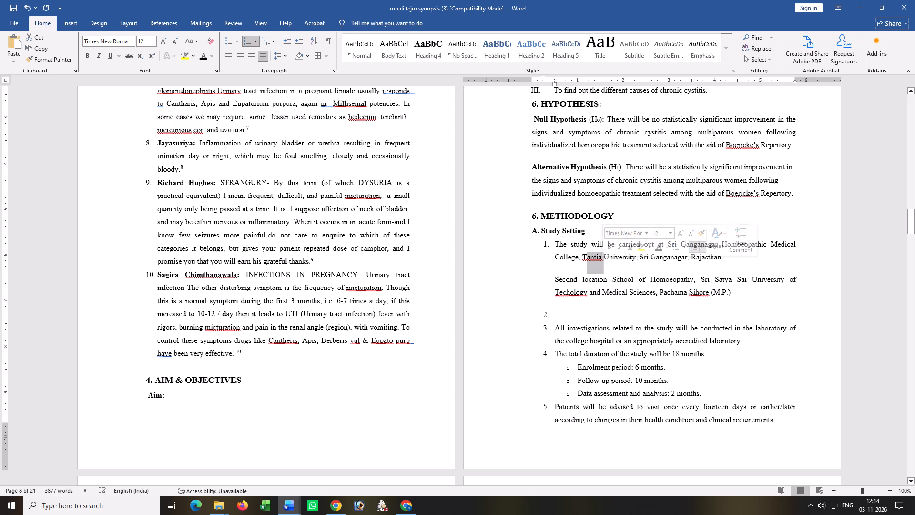
pyautogui.click(287, 54)
pyautogui.click(296, 157)
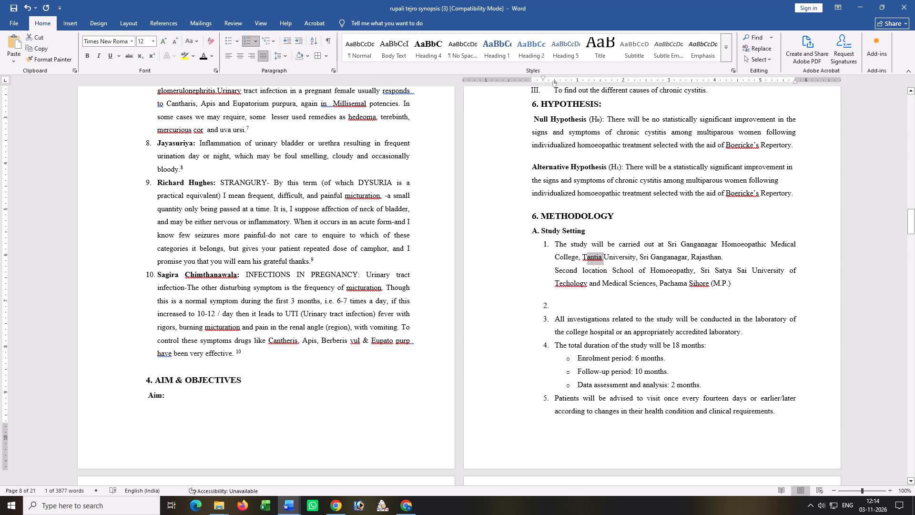
# Delete the empty numbered item below the Second location paragraph.
pyautogui.click(584, 299)
pyautogui.click(569, 310)
pyautogui.press('BackSpace')
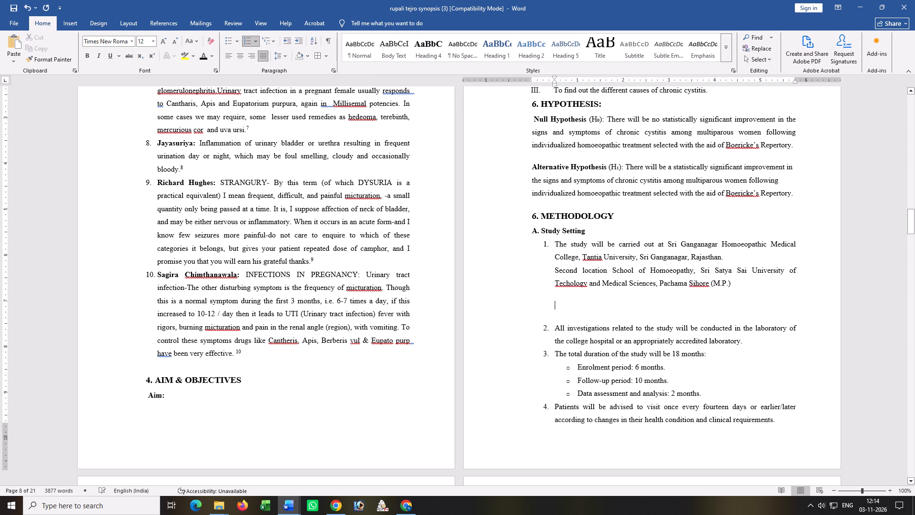
pyautogui.press('BackSpace')
pyautogui.press('BackSpace')
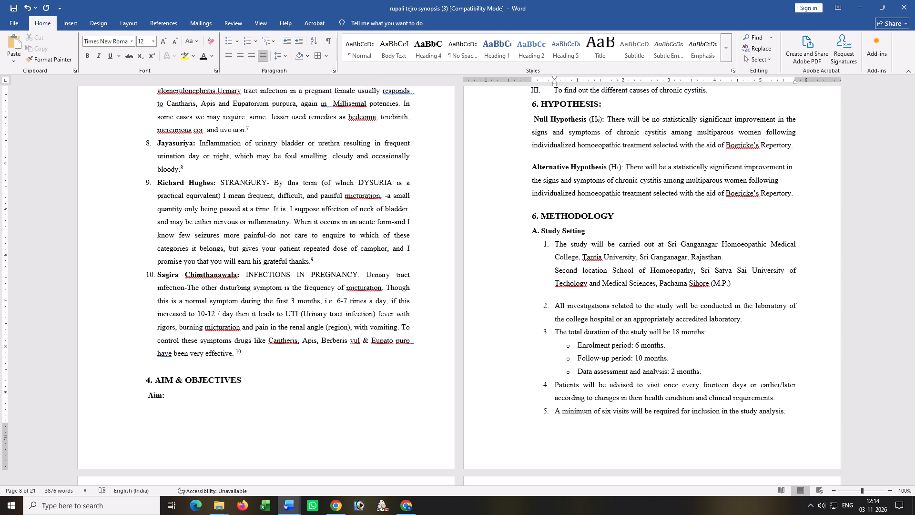
# Remove the paragraph spacing after the Second location text in A. Study Setting.
pyautogui.moveTo(602, 290); pyautogui.dragTo(633, 289)
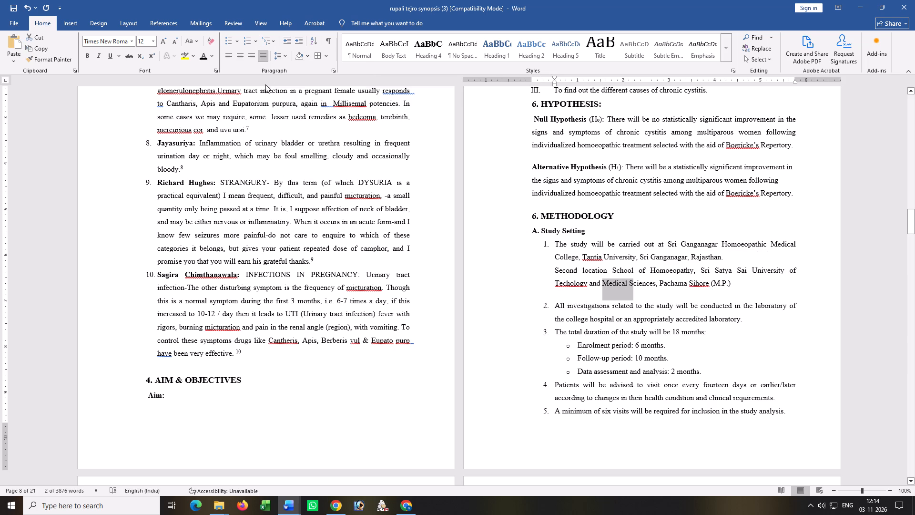
pyautogui.click(279, 52)
pyautogui.click(299, 162)
# Correct "Techology" to "Technology" in the Second location paragraph and save the document.
pyautogui.rightClick(574, 284)
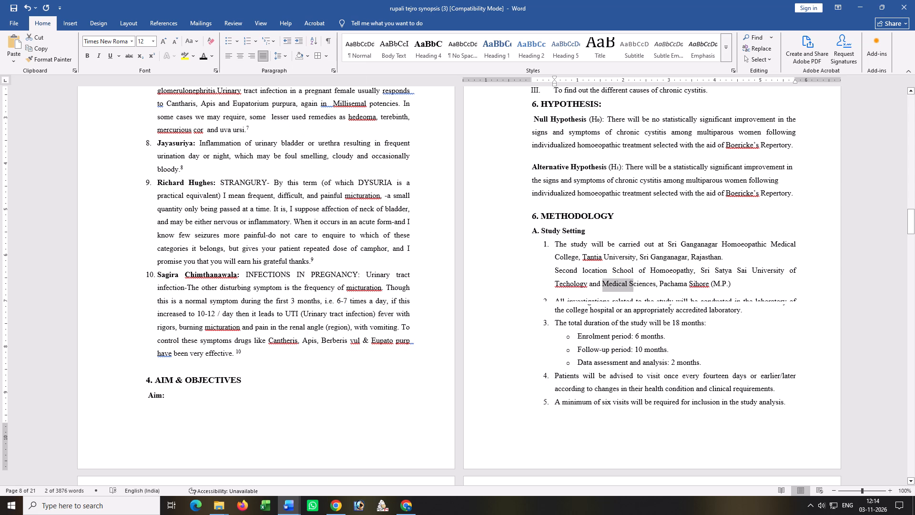
pyautogui.click(526, 297)
pyautogui.click(669, 339)
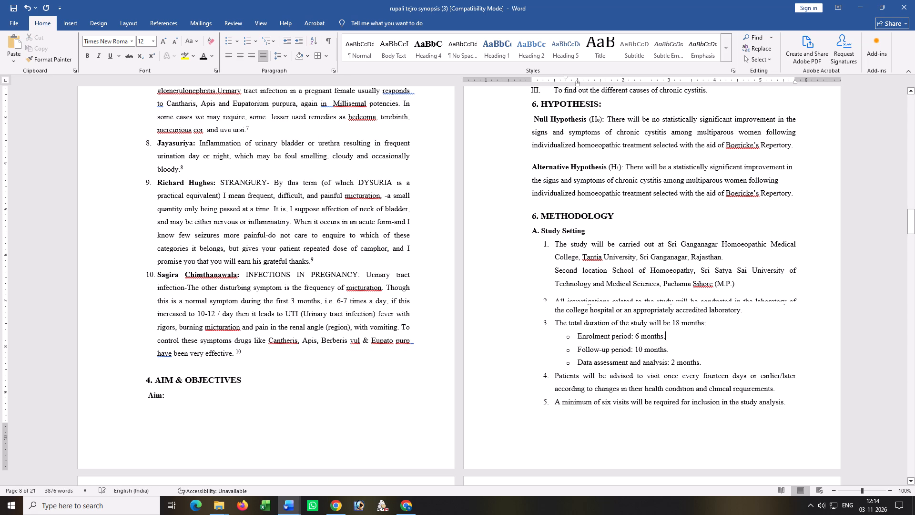
pyautogui.click(600, 295)
pyautogui.moveTo(556, 295); pyautogui.dragTo(684, 355)
pyautogui.click(763, 362)
pyautogui.hotkey('ctrl', 's')
# Remove the spacing before and after the "All investigations" paragraph in A. Study Setting and save the document.
pyautogui.moveTo(623, 291); pyautogui.dragTo(653, 290)
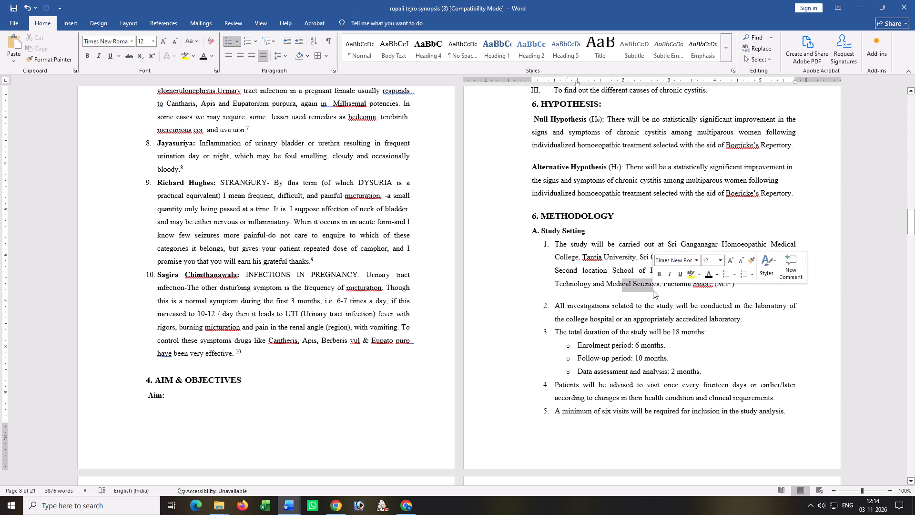
pyautogui.moveTo(617, 303); pyautogui.dragTo(649, 302)
pyautogui.click(285, 58)
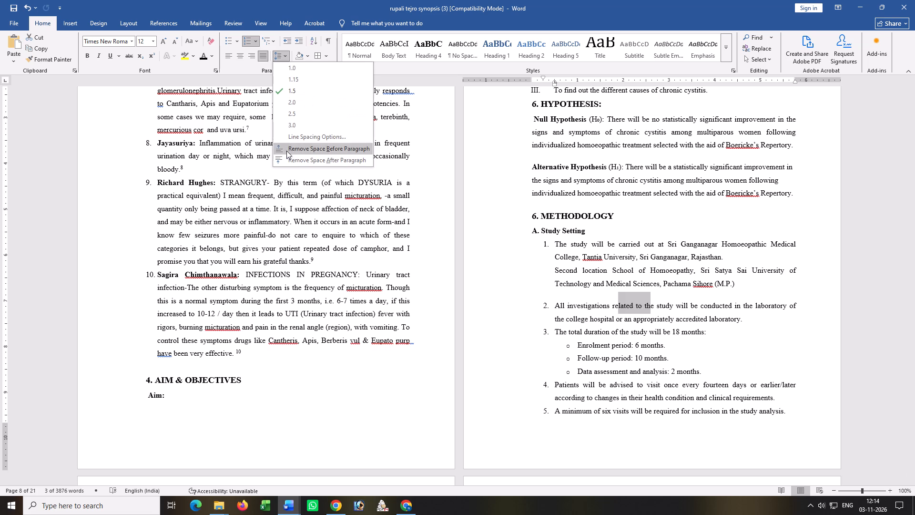
pyautogui.click(301, 155)
pyautogui.click(286, 58)
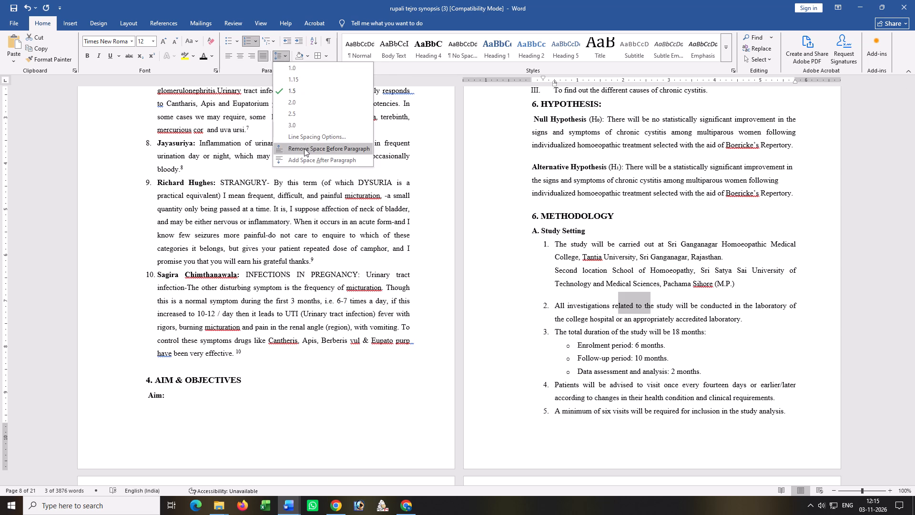
pyautogui.click(304, 148)
pyautogui.click(739, 348)
pyautogui.hotkey('ctrl', 's')
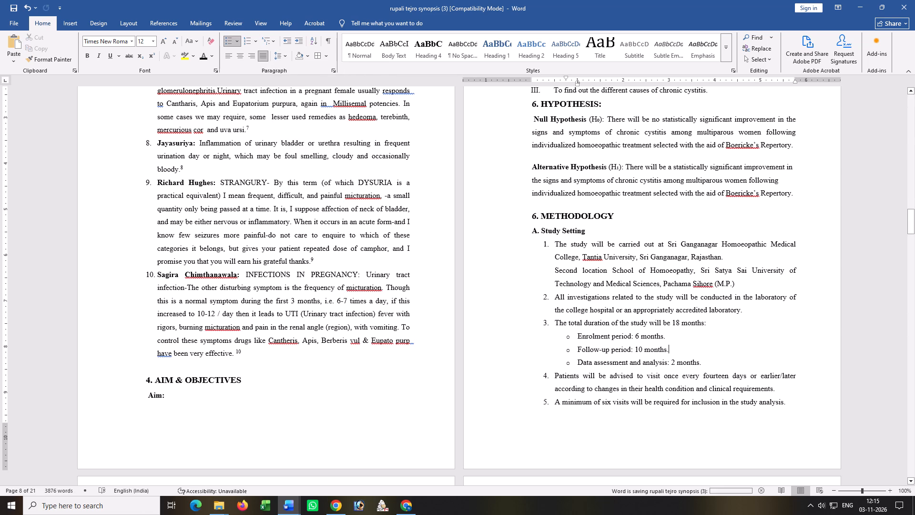
# Delete the blank line above the 4. AIM & OBJECTIVES heading and save the document.
pyautogui.scroll(-6, 508, 329)
pyautogui.moveTo(186, 220); pyautogui.dragTo(201, 224)
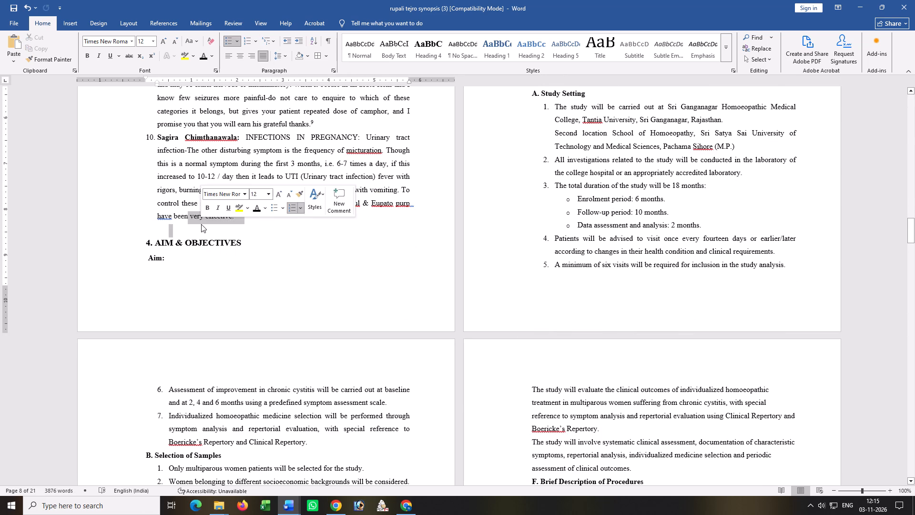
pyautogui.click(176, 231)
pyautogui.press('BackSpace')
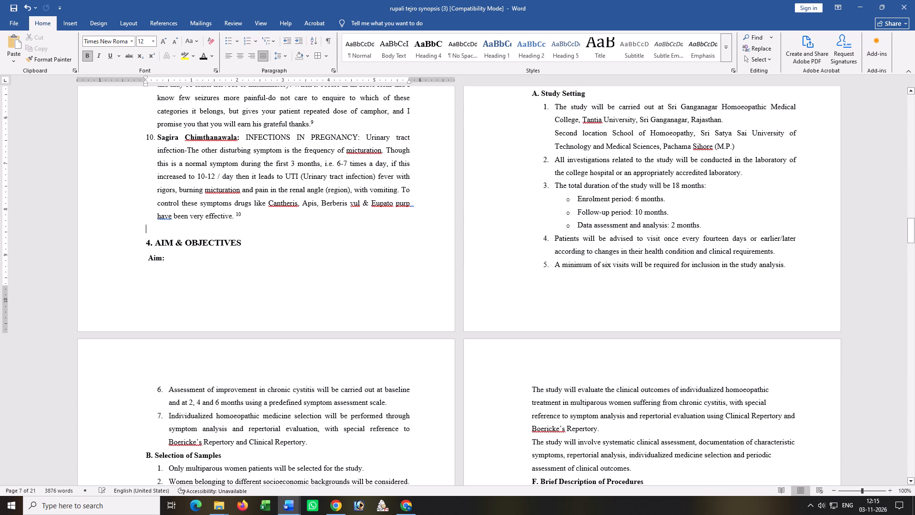
pyautogui.press('BackSpace')
pyautogui.hotkey('ctrl', 's')
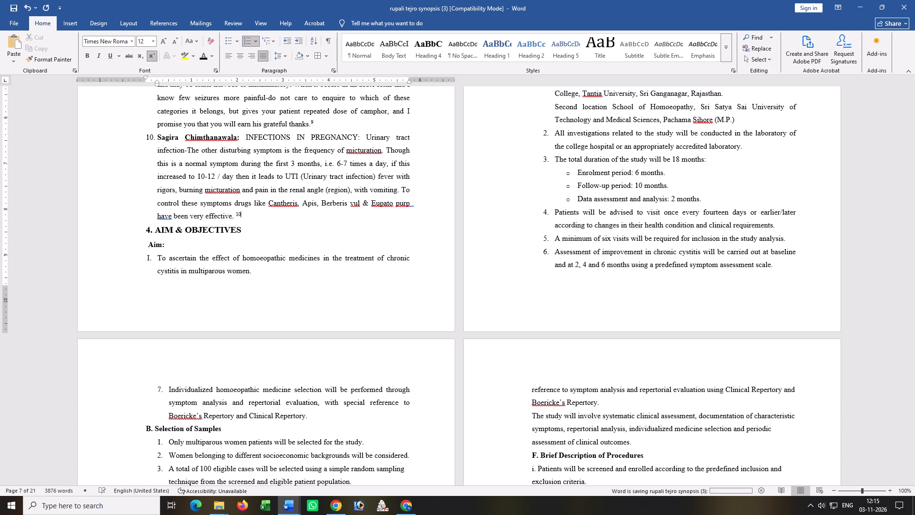
# Replace the red dotted line under the APPENDIX heading with the copied School of Homoeopathy text, using the destination's formatting.
pyautogui.scroll(5, 356, 268)
pyautogui.scroll(-13, 609, 344)
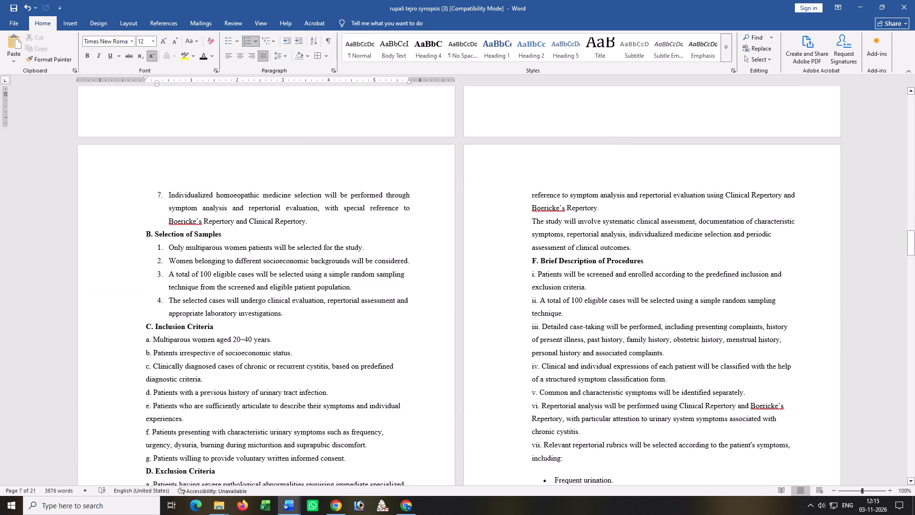
pyautogui.scroll(-20, 610, 346)
pyautogui.scroll(-20, 610, 346)
pyautogui.scroll(-4, 610, 346)
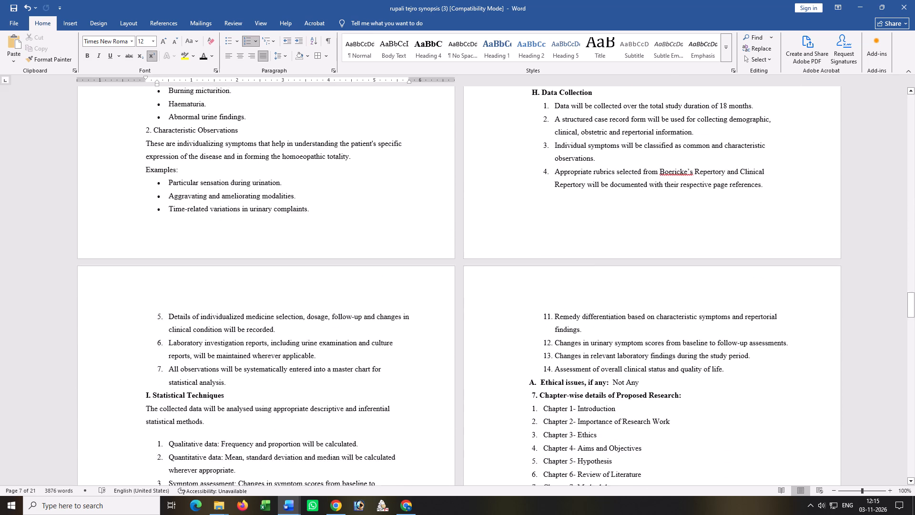
pyautogui.scroll(-15, 610, 352)
pyautogui.moveTo(913, 329); pyautogui.dragTo(913, 360)
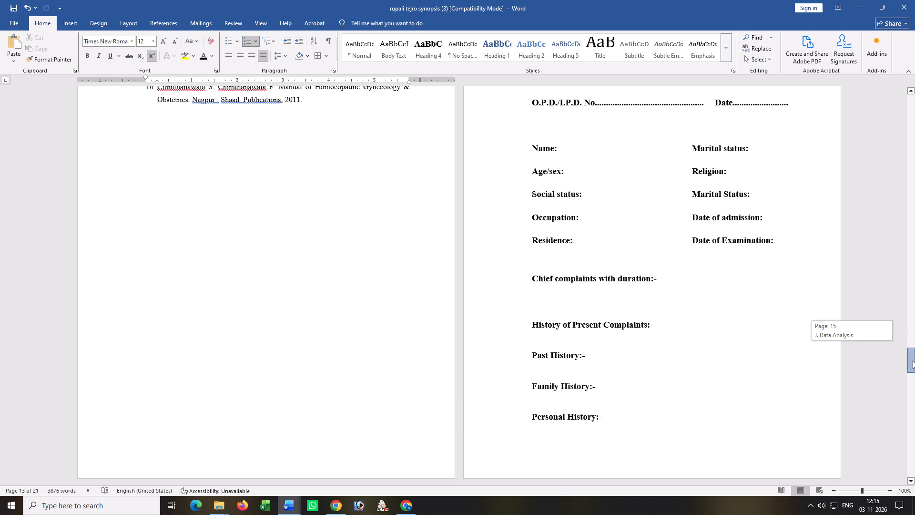
pyautogui.moveTo(913, 360); pyautogui.dragTo(886, 191)
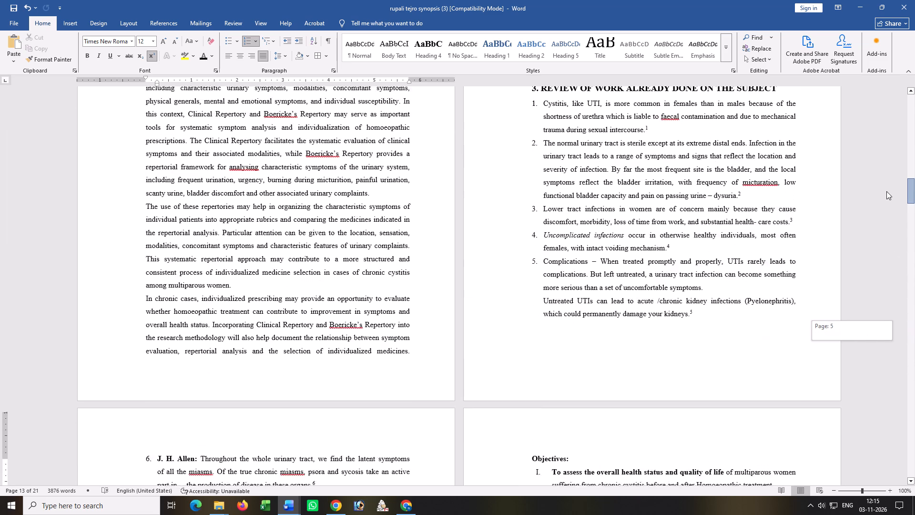
pyautogui.moveTo(886, 191); pyautogui.dragTo(889, 327)
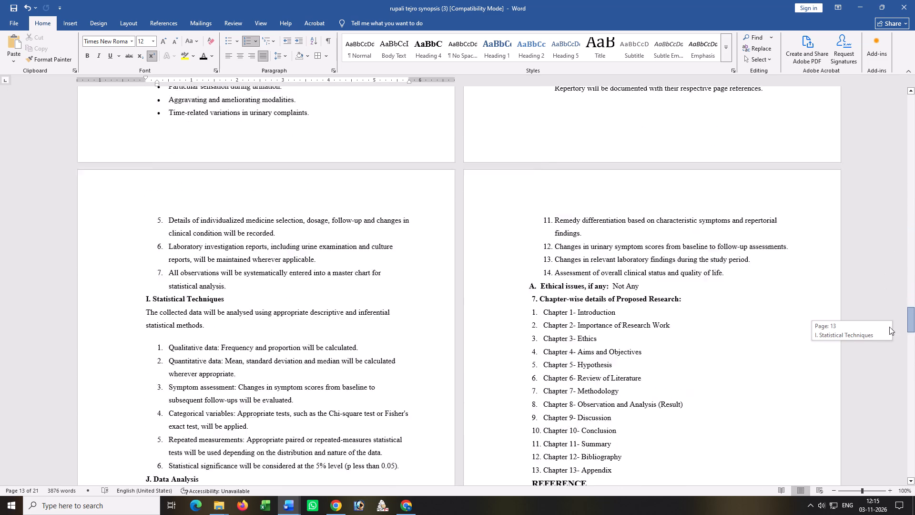
pyautogui.moveTo(889, 327); pyautogui.dragTo(890, 344)
pyautogui.moveTo(528, 281); pyautogui.dragTo(774, 281)
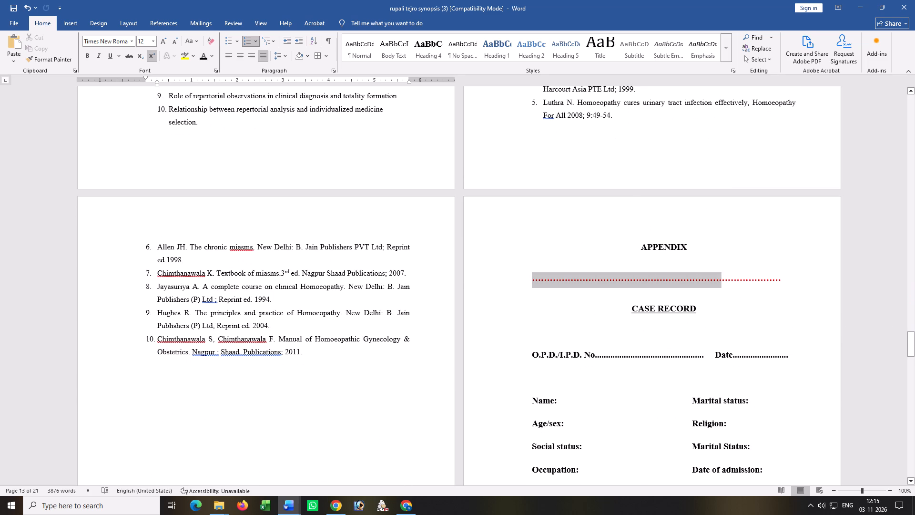
pyautogui.moveTo(774, 281); pyautogui.dragTo(796, 280)
pyautogui.hotkey('ctrl', 'v')
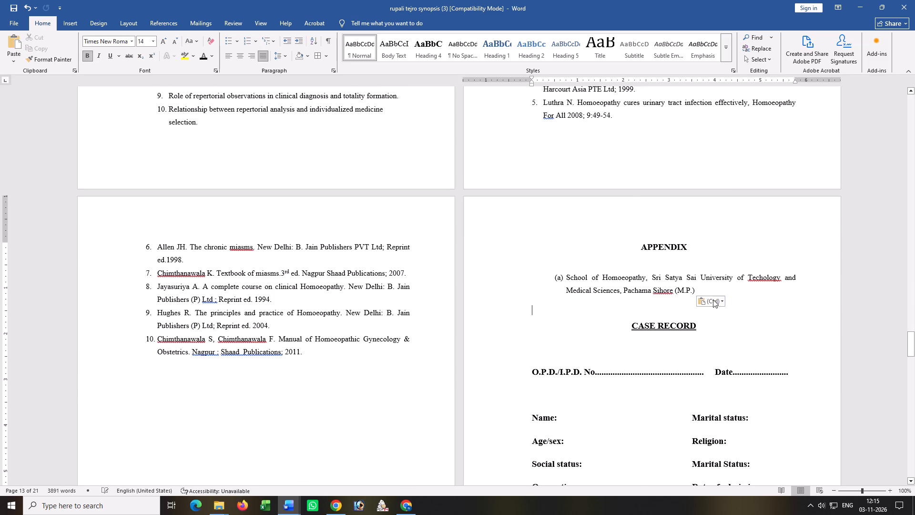
pyautogui.click(718, 302)
pyautogui.click(734, 326)
# Delete the "(a)" label in front of the institution text under APPENDIX.
pyautogui.moveTo(556, 278); pyautogui.dragTo(556, 278)
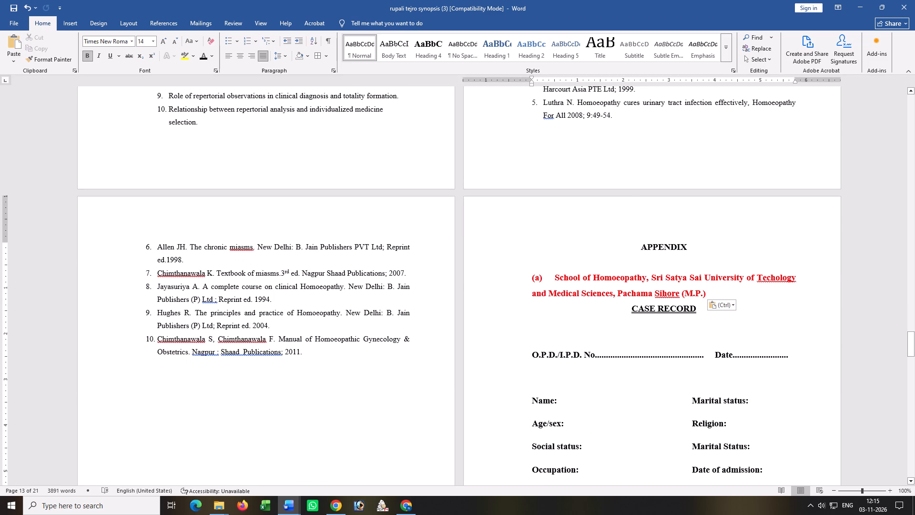
pyautogui.moveTo(556, 278); pyautogui.dragTo(495, 285)
pyautogui.press('Delete')
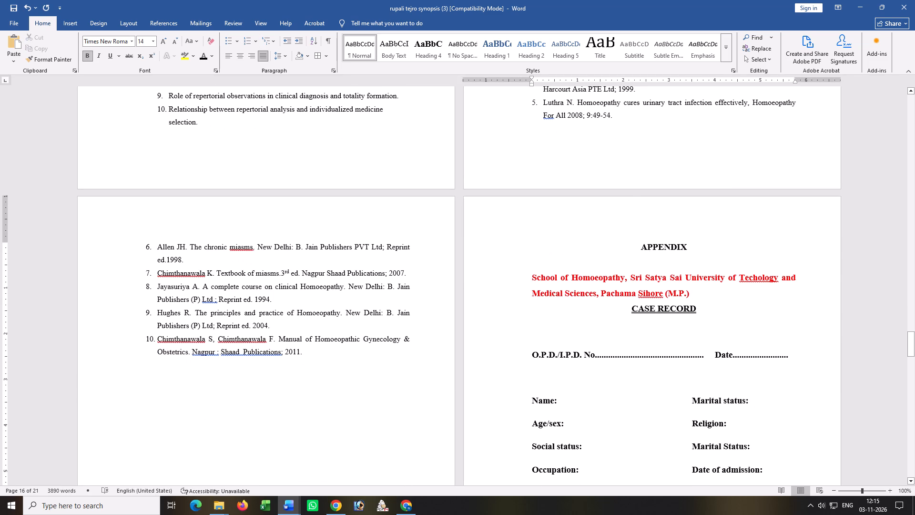
# Enlarge the institution text under APPENDIX to 20 pt and centre it.
pyautogui.moveTo(693, 294); pyautogui.dragTo(488, 277)
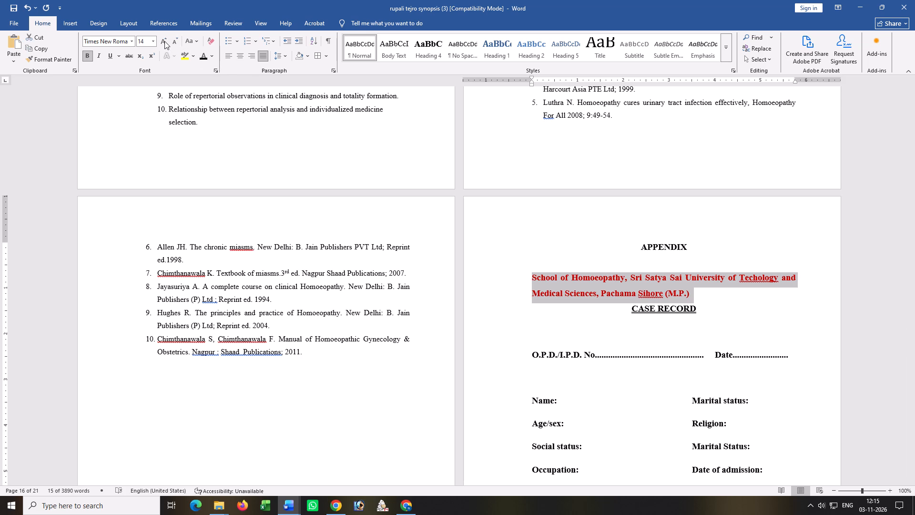
pyautogui.tripleClick(164, 41)
pyautogui.click(238, 57)
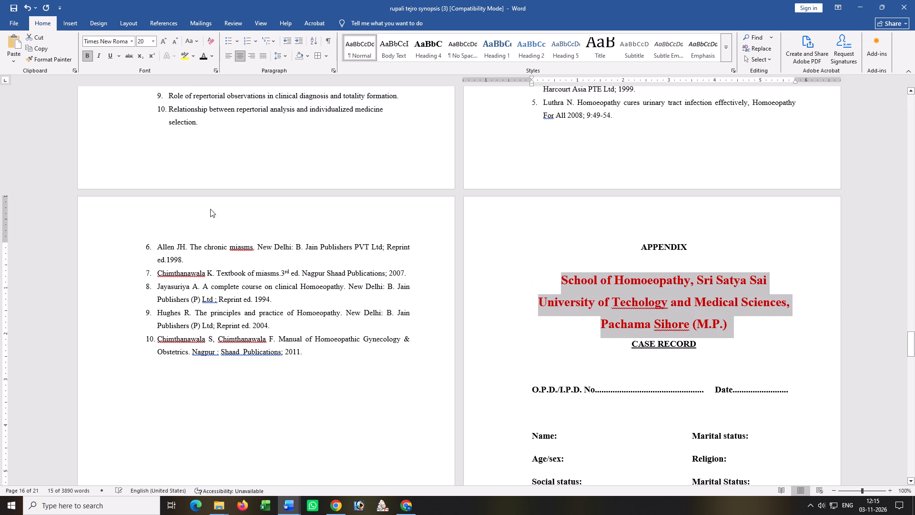
# Change the red institution text under the APPENDIX heading to black.
pyautogui.click(680, 335)
pyautogui.moveTo(558, 278); pyautogui.dragTo(737, 312)
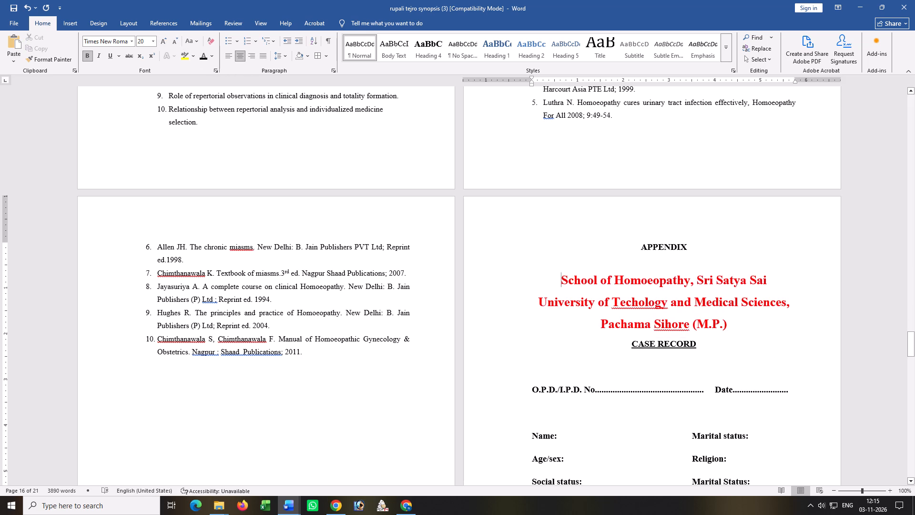
pyautogui.moveTo(737, 312); pyautogui.dragTo(773, 325)
pyautogui.click(205, 57)
pyautogui.click(745, 343)
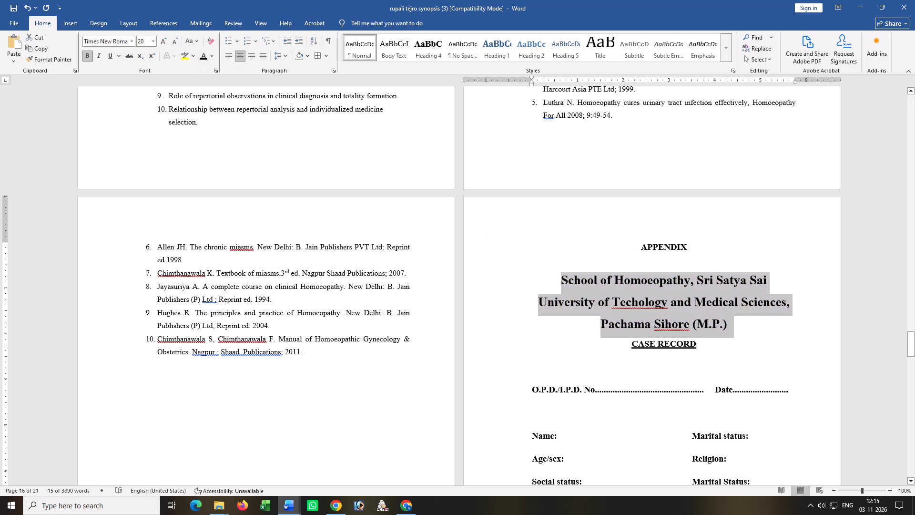
# Delete the blank line between the APPENDIX heading and the institution text, and save the document.
pyautogui.click(594, 266)
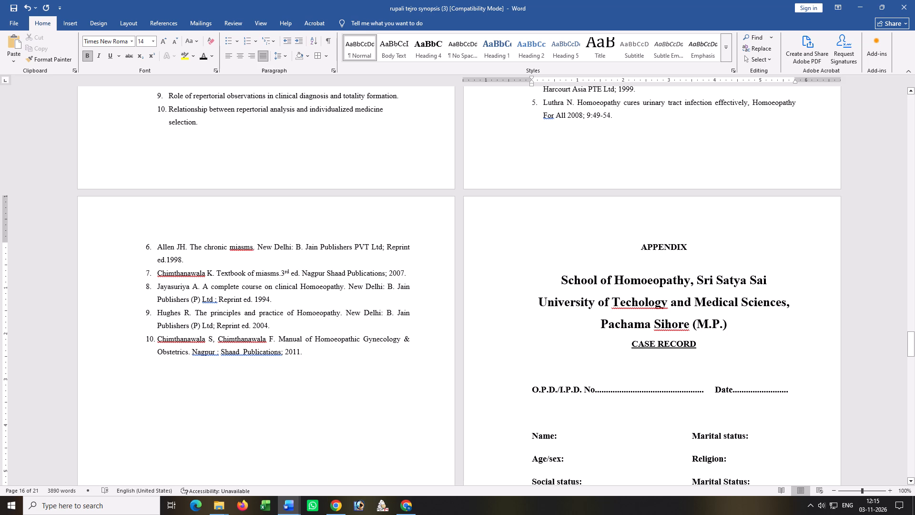
pyautogui.hotkey('ctrl', 's')
pyautogui.press('Delete')
pyautogui.hotkey('ctrl', 's')
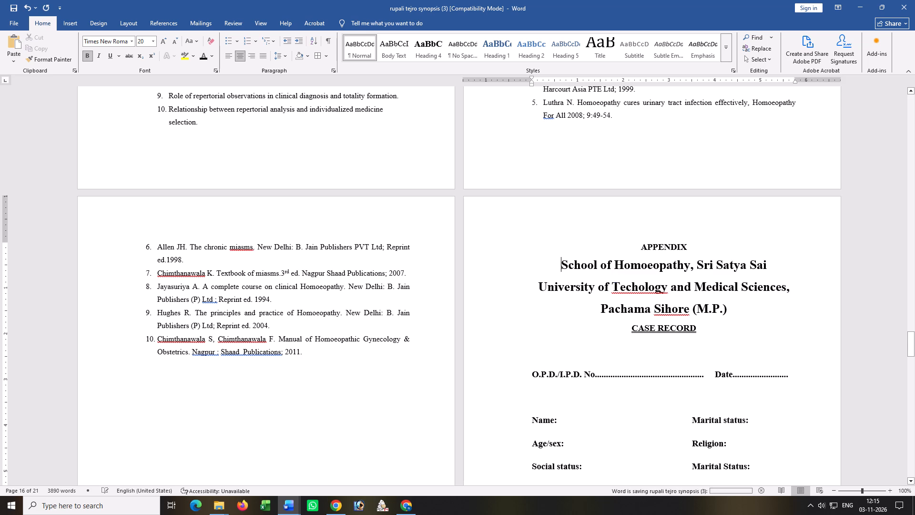
# Delete the blank line between CASE RECORD and the O.P.D./I.P.D. No. line, and save the document.
pyautogui.scroll(-5, 657, 342)
pyautogui.scroll(-20, 657, 342)
pyautogui.scroll(-1, 657, 342)
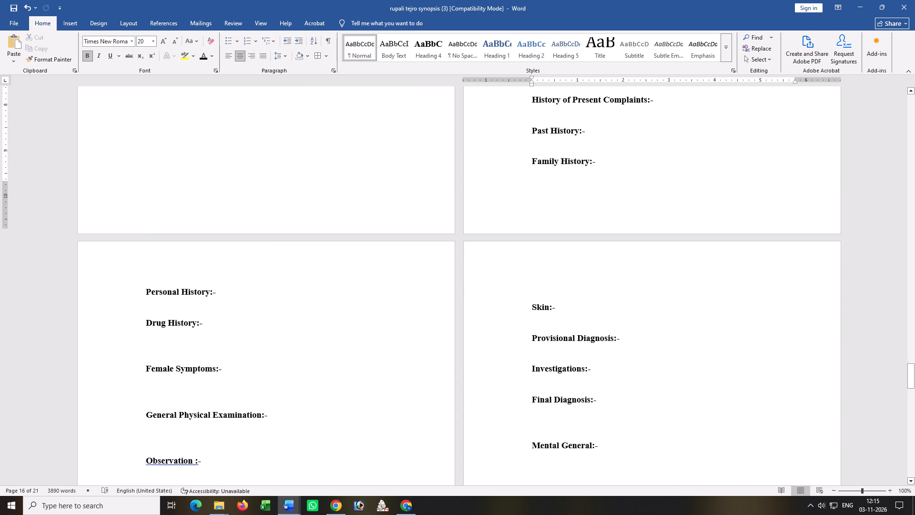
pyautogui.scroll(-14, 693, 324)
pyautogui.moveTo(908, 397); pyautogui.dragTo(911, 431)
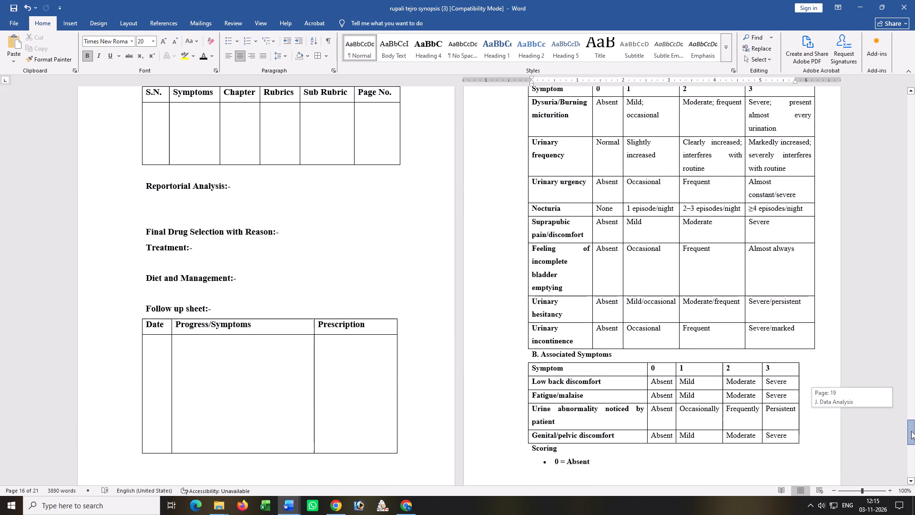
pyautogui.moveTo(911, 431); pyautogui.dragTo(914, 411)
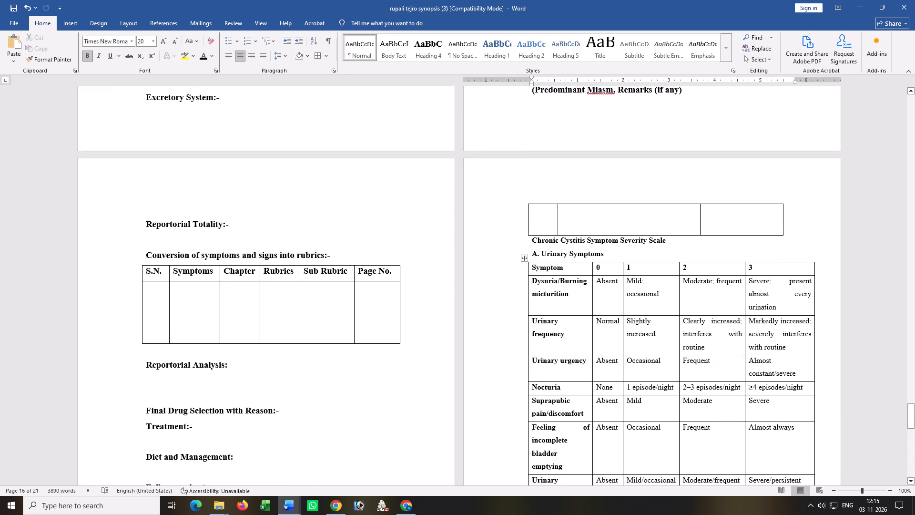
pyautogui.scroll(18, 220, 370)
pyautogui.scroll(19, 220, 370)
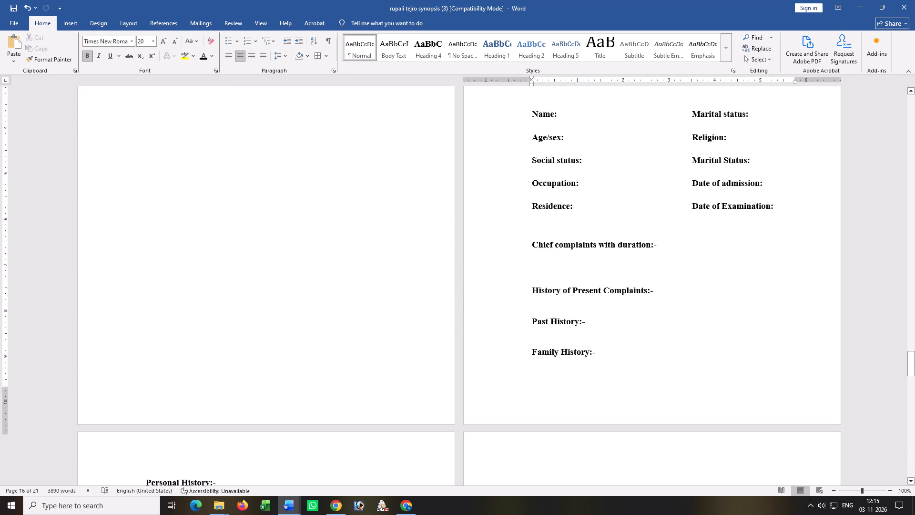
pyautogui.scroll(9, 386, 351)
pyautogui.click(535, 284)
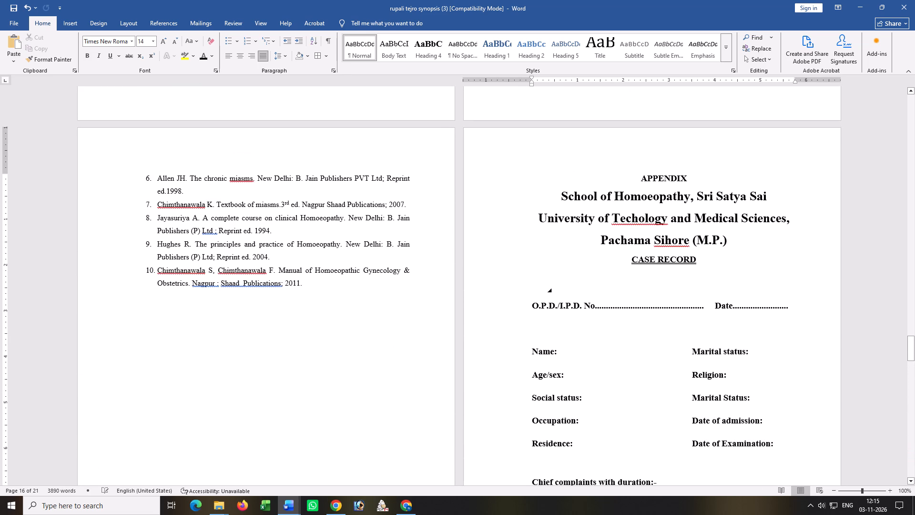
pyautogui.press('Delete')
pyautogui.scroll(-20, 578, 305)
pyautogui.scroll(-1, 578, 305)
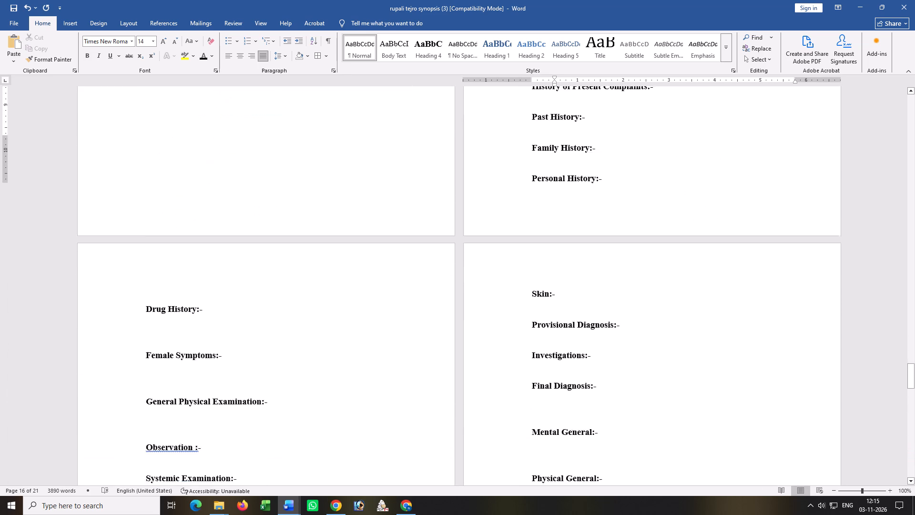
pyautogui.scroll(-20, 578, 308)
pyautogui.scroll(-10, 578, 308)
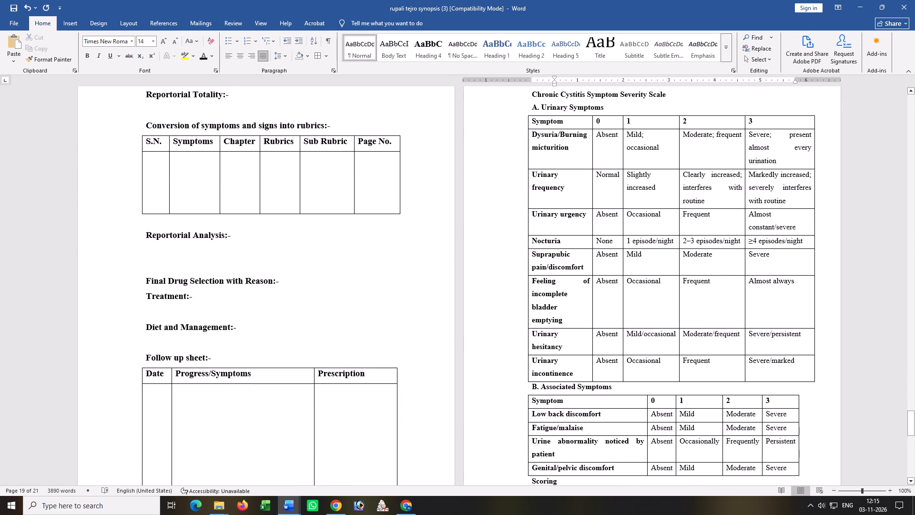
pyautogui.hotkey('ctrl', 's')
# Insert a centred heading line "APPENDIX - 2" above the Chronic Cystitis Symptom Severity Scale title.
pyautogui.scroll(5, 605, 305)
pyautogui.click(527, 206)
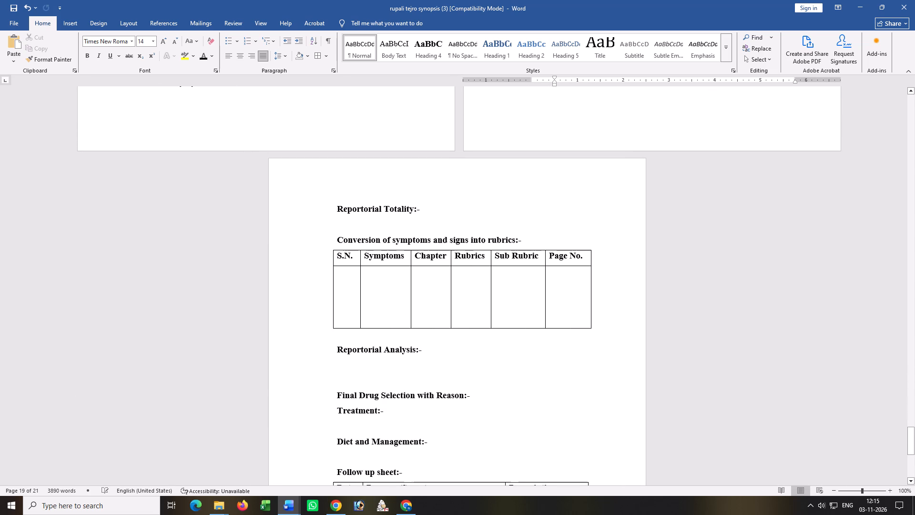
pyautogui.scroll(-18, 546, 241)
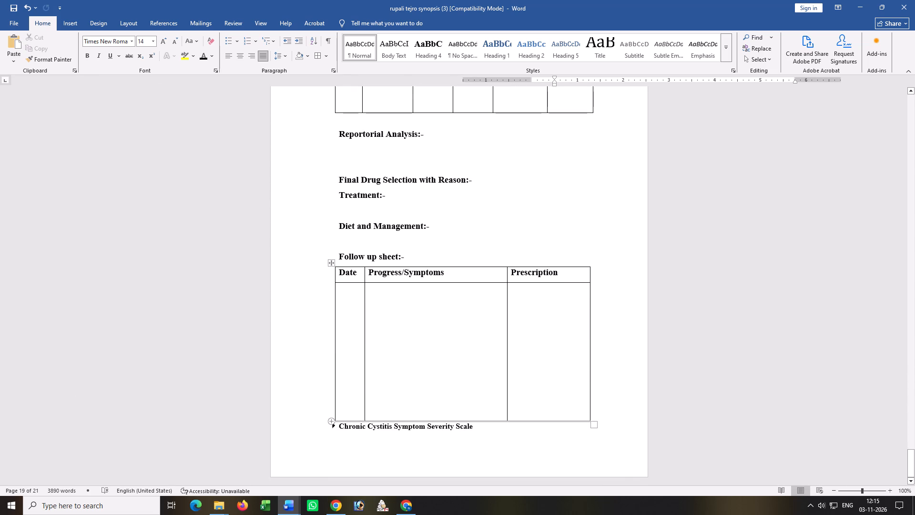
pyautogui.click(332, 426)
pyautogui.scroll(9, 589, 267)
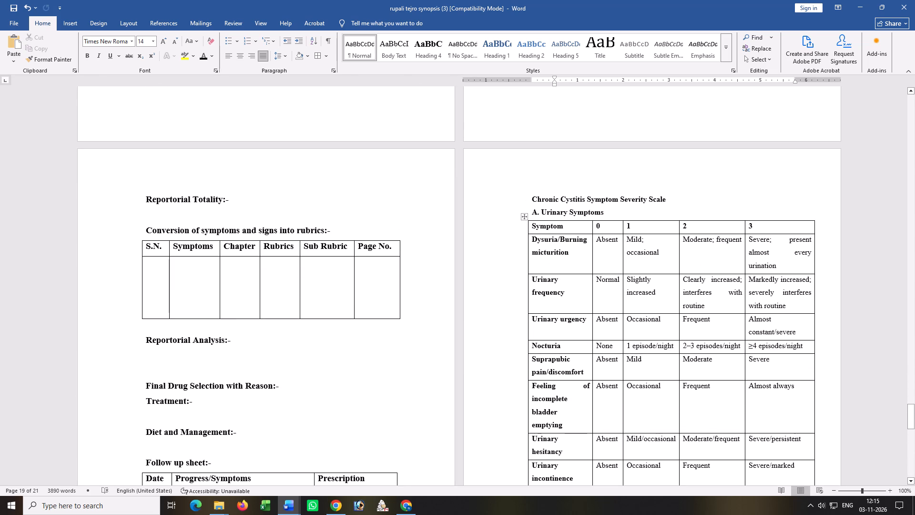
pyautogui.click(531, 198)
pyautogui.press('Return')
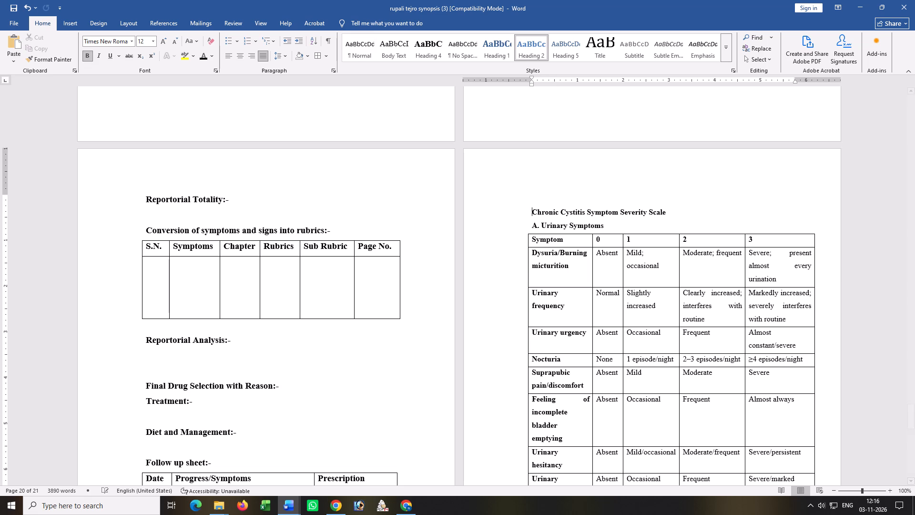
pyautogui.press('Up')
pyautogui.press('a')
pyautogui.press('BackSpace')
pyautogui.press('BackSpace')
pyautogui.write('NDIX')
pyautogui.press('space')
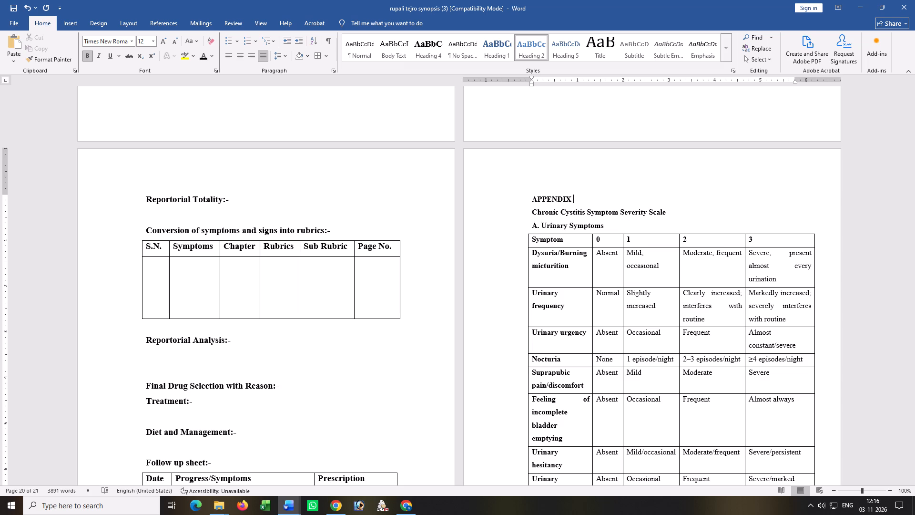
pyautogui.press('-')
pyautogui.press('space')
pyautogui.write('2')
pyautogui.hotkey('ctrl', 'e')
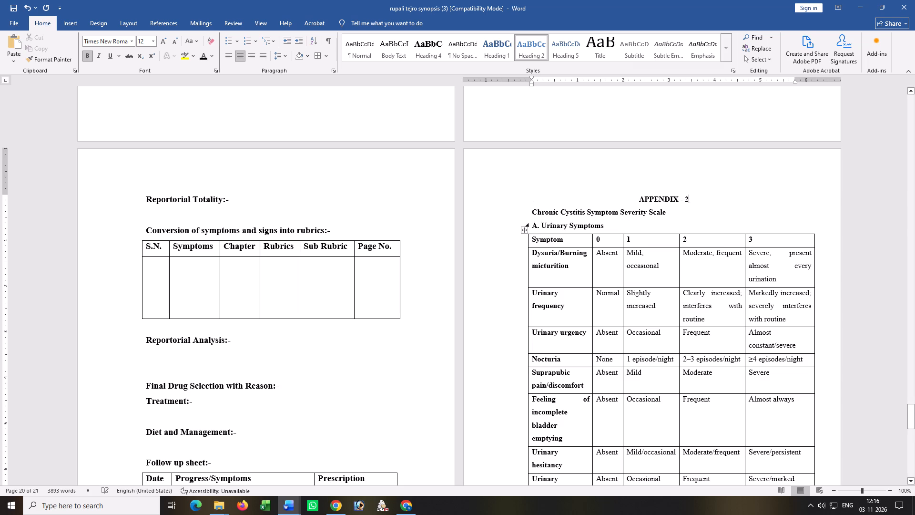
# Change the number in the new appendix heading to the Roman numeral II.
pyautogui.press('BackSpace')
pyautogui.write('ii')
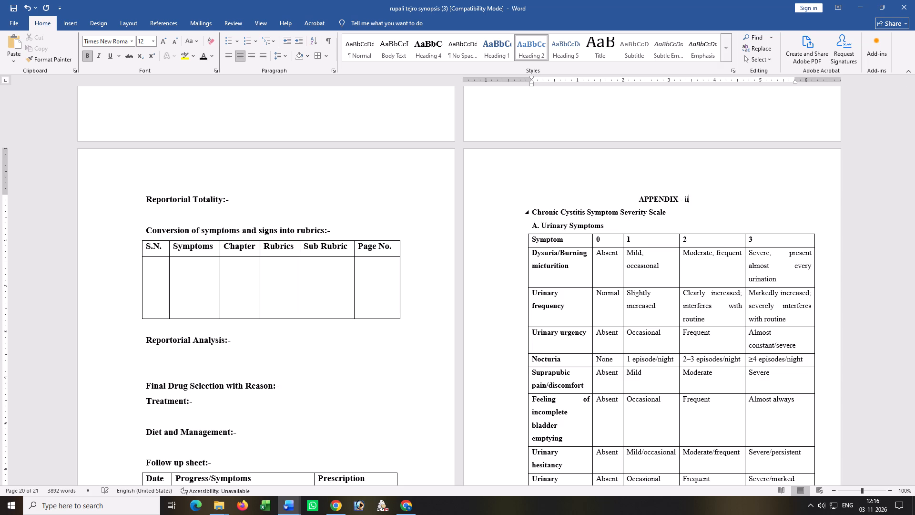
pyautogui.press('BackSpace')
pyautogui.press('BackSpace')
pyautogui.write('II')
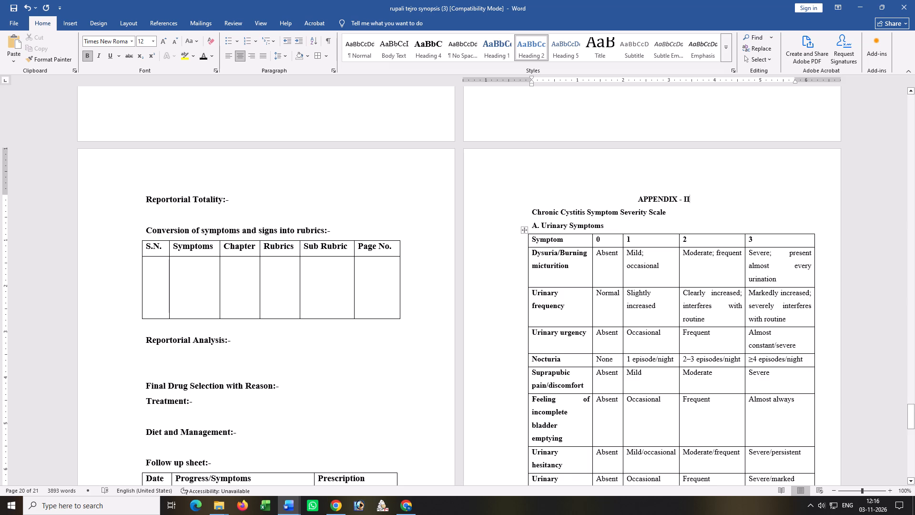
# Extend the APPENDIX heading above the institution text to "APPENDIX-I" and save the document.
pyautogui.moveTo(697, 200); pyautogui.dragTo(643, 200)
pyautogui.scroll(7, 627, 231)
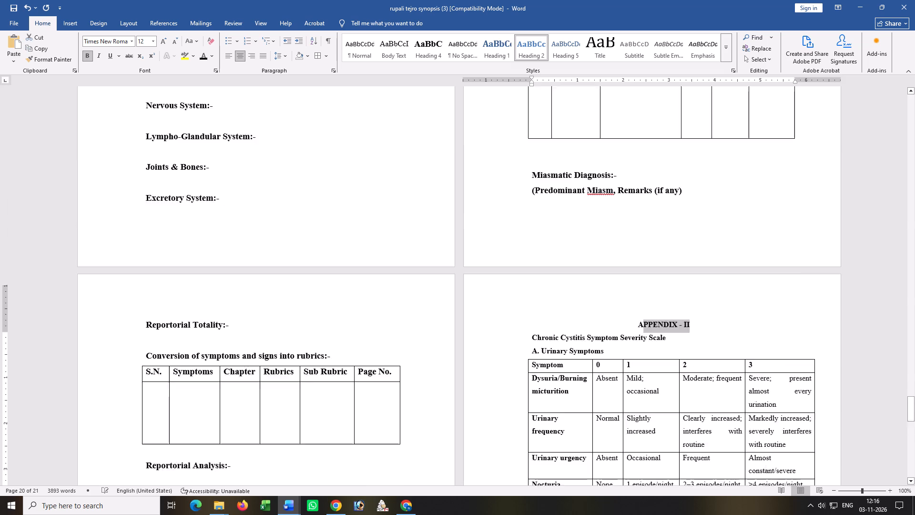
pyautogui.scroll(20, 623, 238)
pyautogui.scroll(20, 623, 238)
pyautogui.scroll(2, 623, 238)
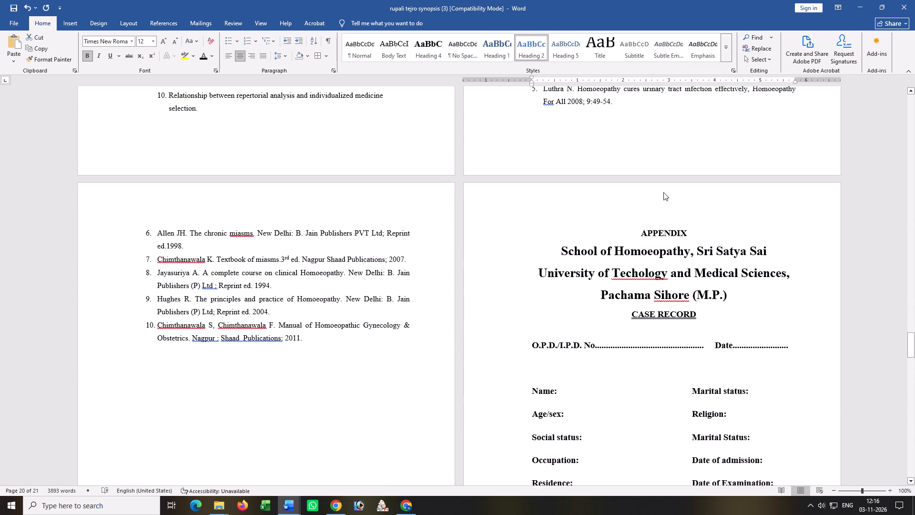
pyautogui.click(690, 239)
pyautogui.press('-')
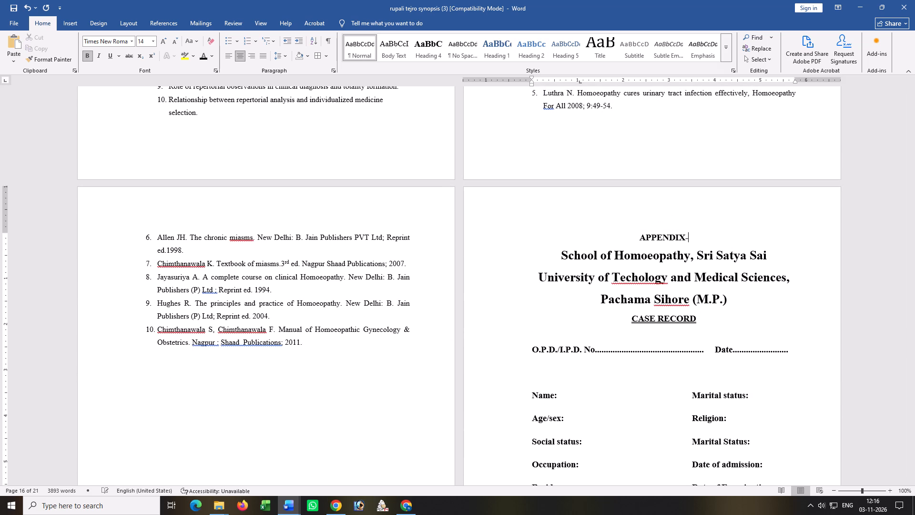
pyautogui.hotkey('shift', 'i')
pyautogui.press('BackSpace')
pyautogui.press('i')
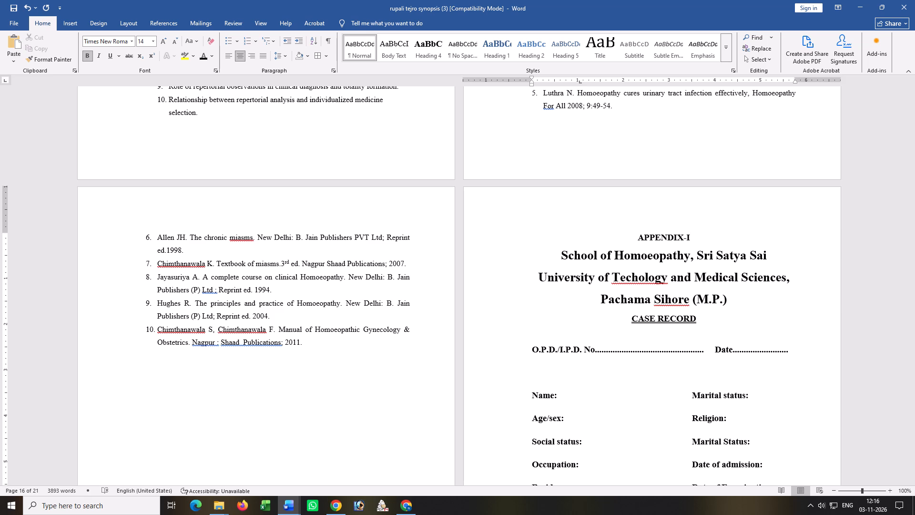
pyautogui.hotkey('ctrl', 's')
# Convert the institution text under APPENDIX-I, up to Pachama Sihore, to uppercase.
pyautogui.click(652, 267)
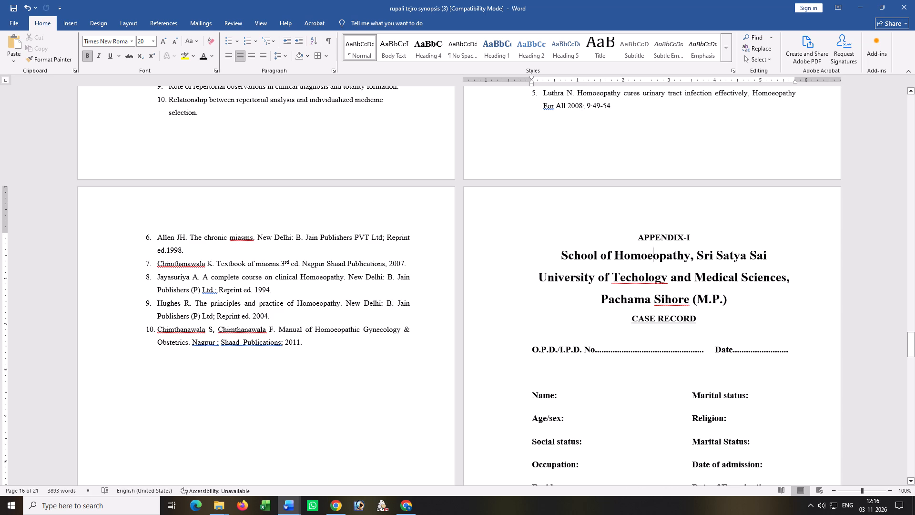
pyautogui.moveTo(554, 258); pyautogui.dragTo(677, 295)
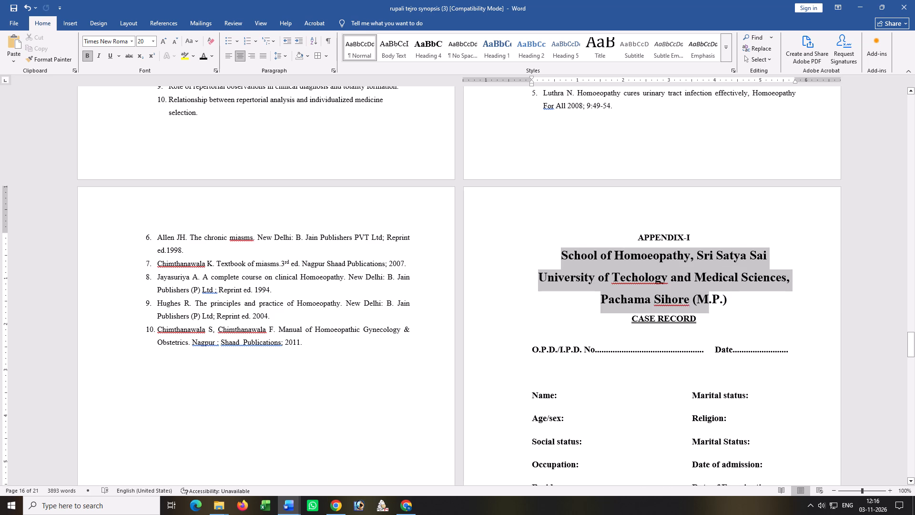
pyautogui.moveTo(677, 295); pyautogui.dragTo(689, 303)
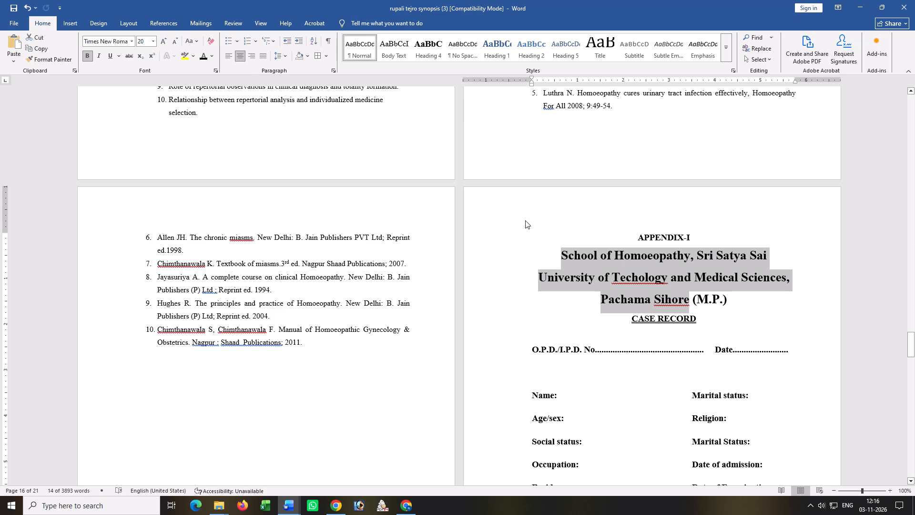
pyautogui.click(196, 42)
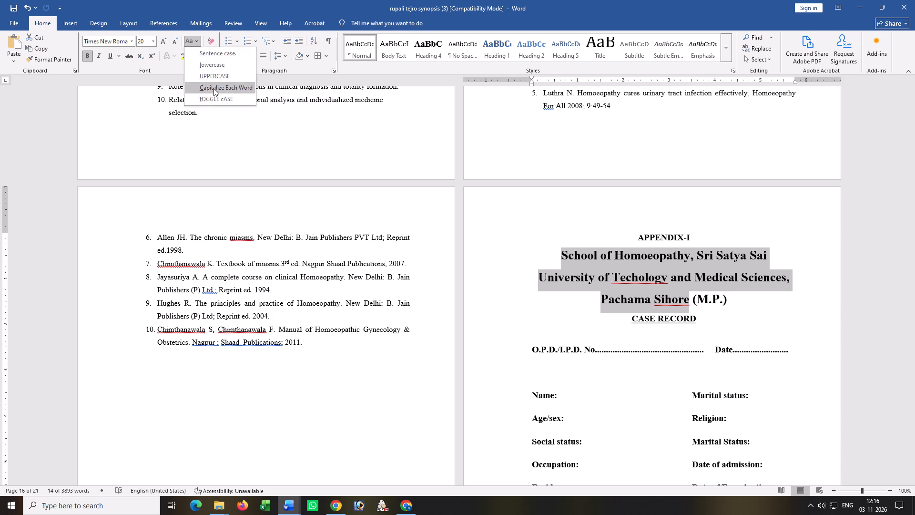
pyautogui.click(211, 76)
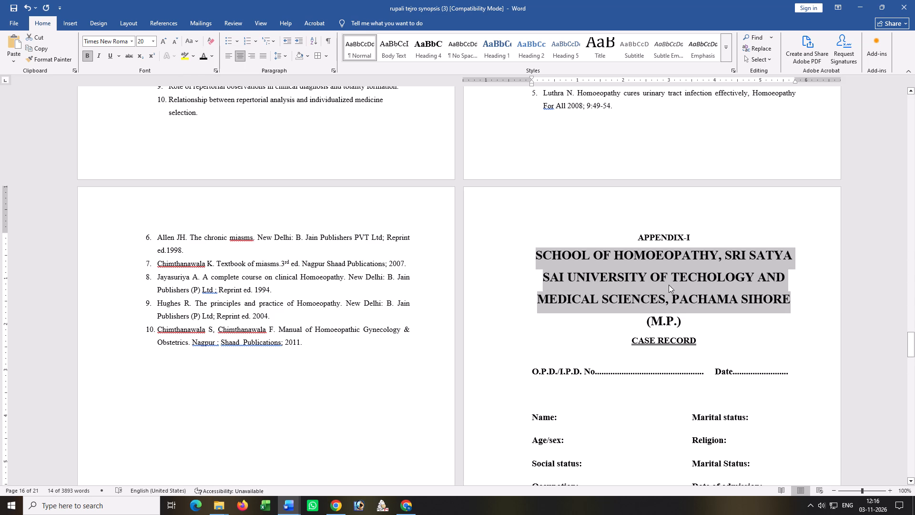
# Reduce the whole institution text under APPENDIX-I, including (M.P.), to 18 pt and save the document.
pyautogui.click(176, 42)
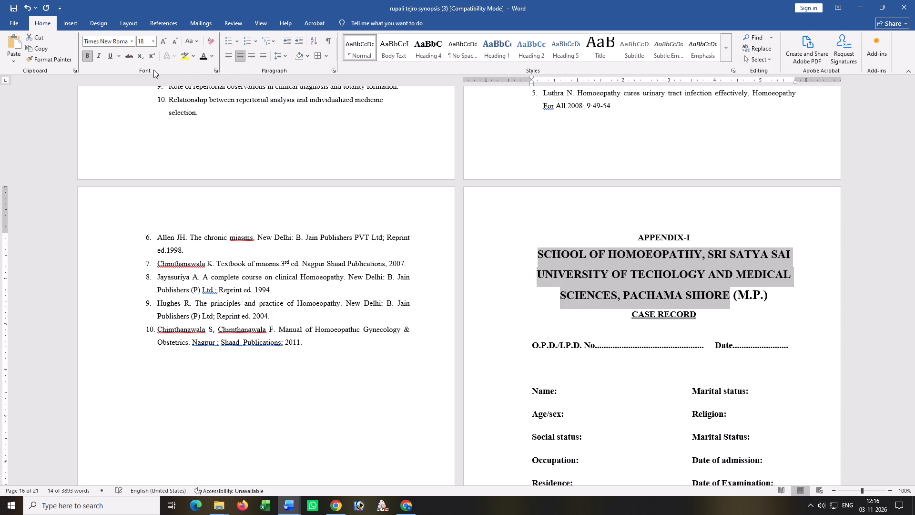
pyautogui.click(740, 301)
pyautogui.moveTo(732, 296); pyautogui.dragTo(739, 296)
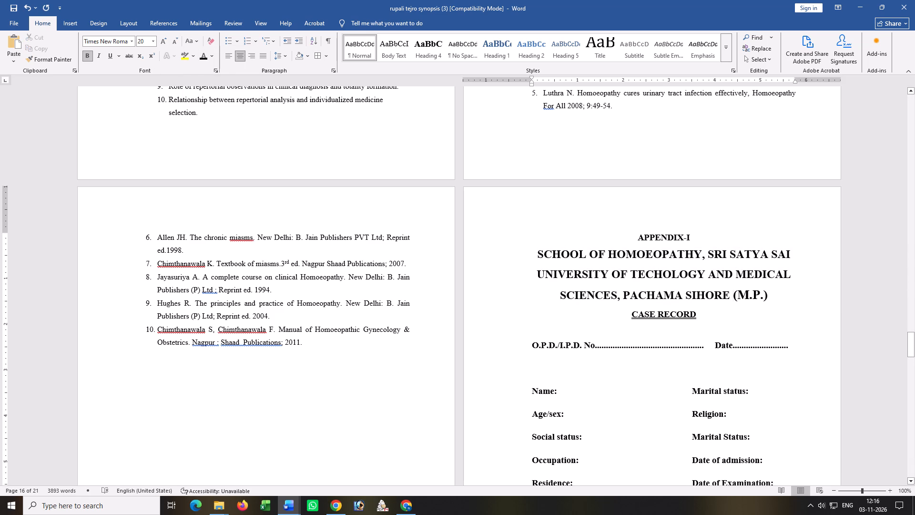
pyautogui.moveTo(739, 296); pyautogui.dragTo(773, 296)
pyautogui.click(179, 41)
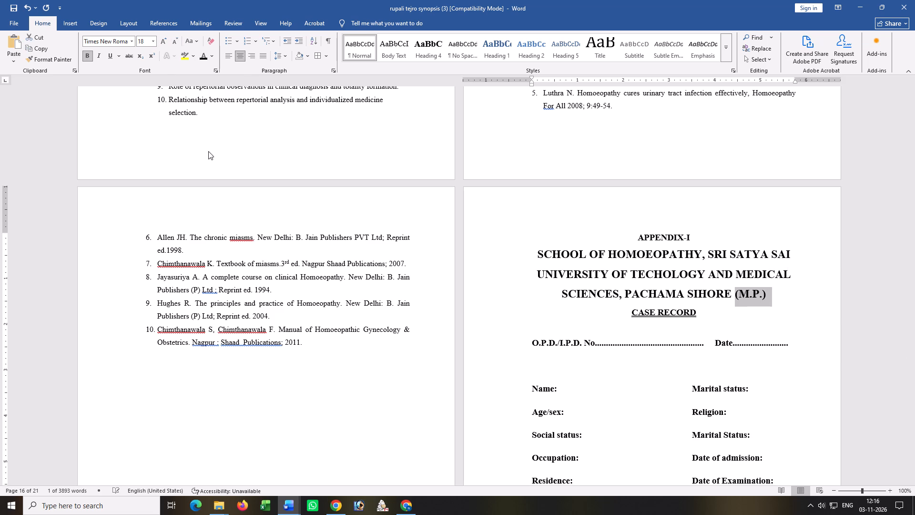
pyautogui.click(763, 312)
pyautogui.hotkey('ctrl', 's')
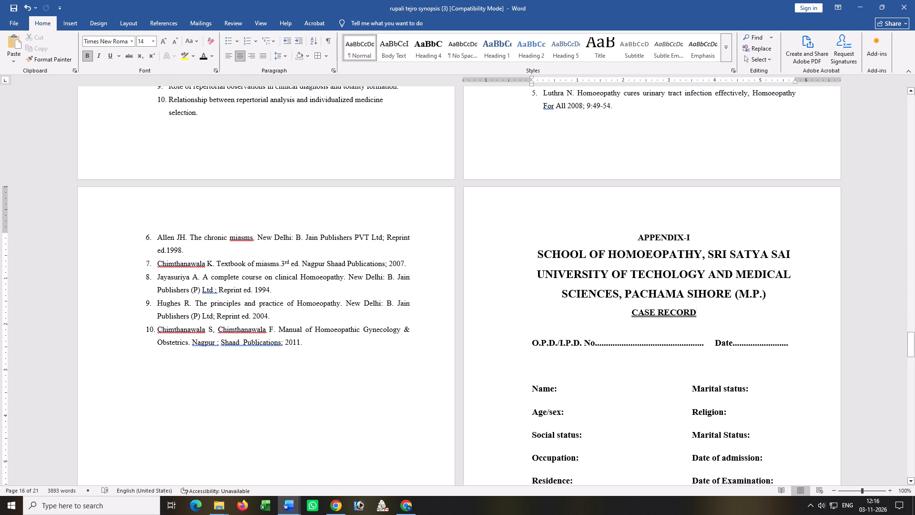
# Review the layout of the case record pages and the Appendix II severity scale through the document's last page.
pyautogui.scroll(-20, 636, 276)
pyautogui.scroll(-7, 636, 276)
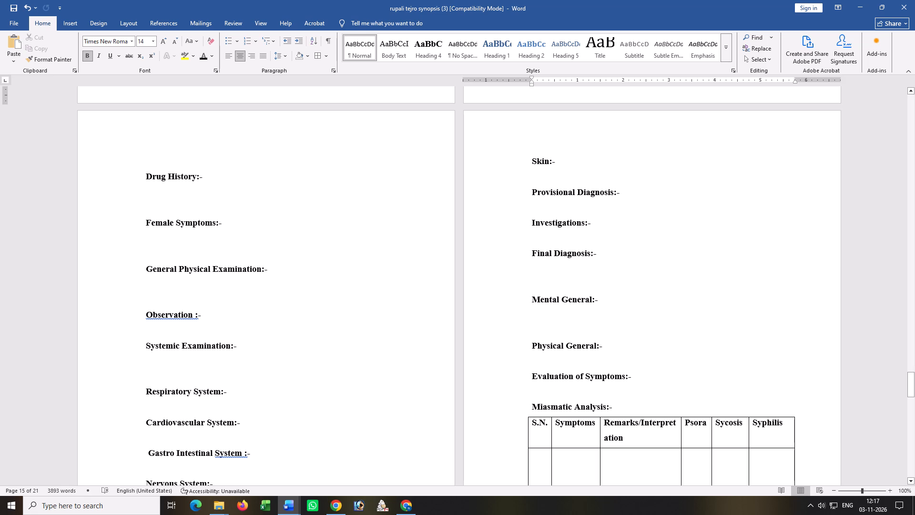
pyautogui.hotkey('ctrl', 's')
pyautogui.scroll(-6, 532, 346)
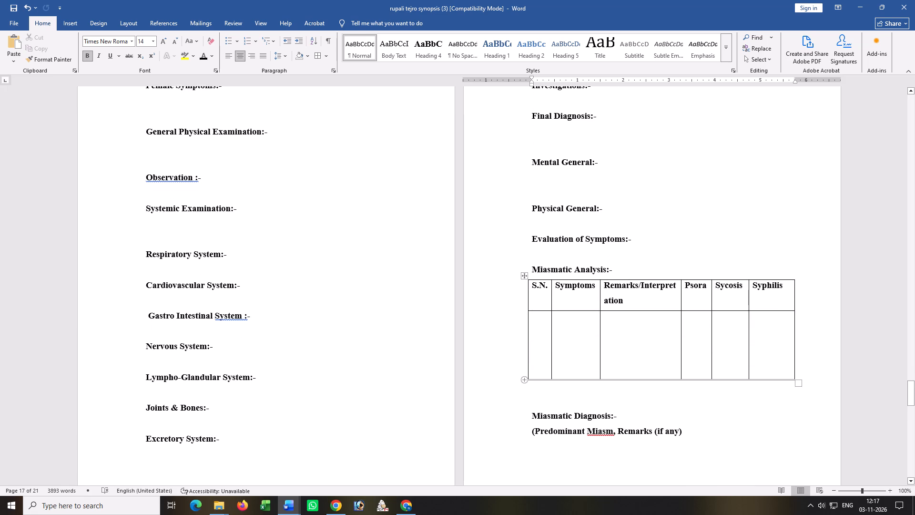
pyautogui.scroll(-19, 540, 369)
pyautogui.scroll(-6, 629, 366)
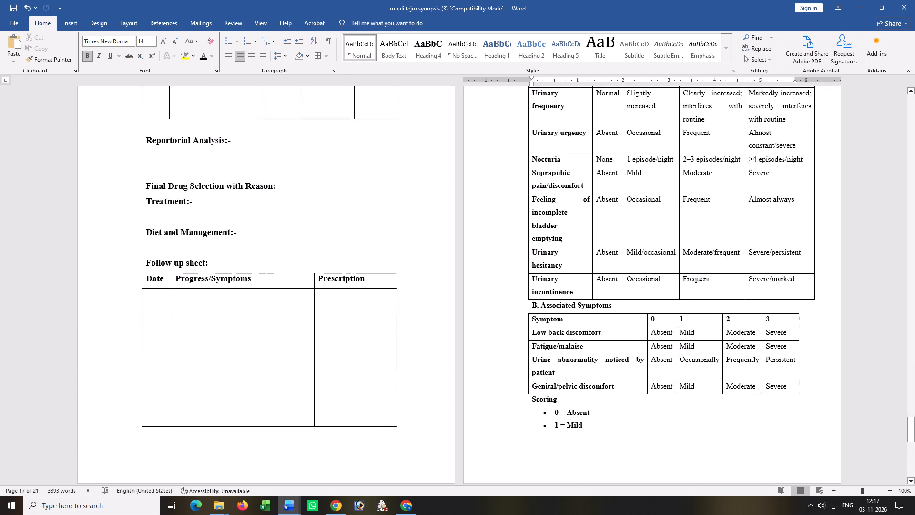
pyautogui.scroll(-12, 629, 366)
pyautogui.scroll(-13, 629, 367)
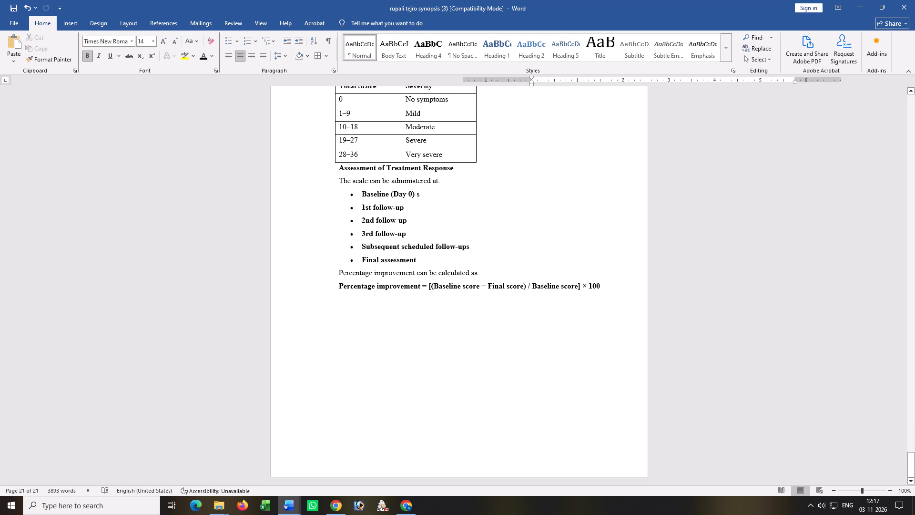
# Return to the title page and save the document.
pyautogui.moveTo(914, 466); pyautogui.dragTo(909, 92)
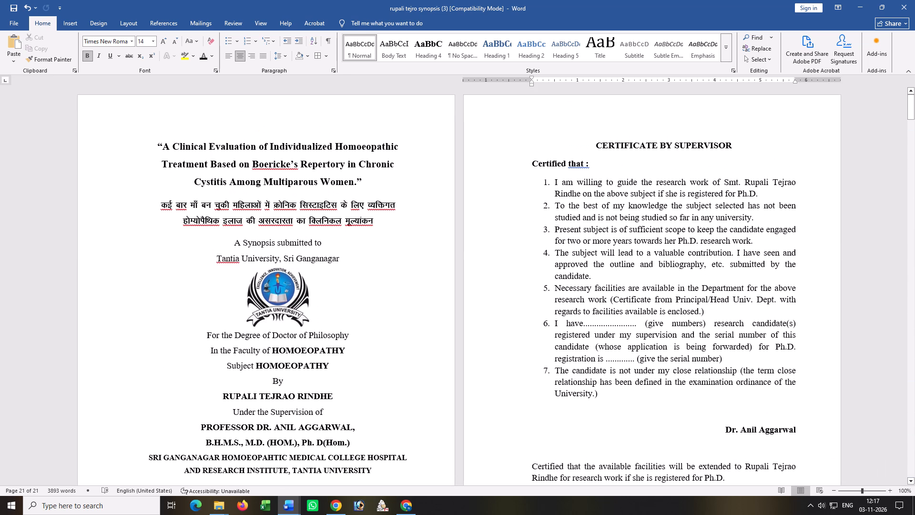
pyautogui.click(399, 266)
pyautogui.hotkey('ctrl', 's')
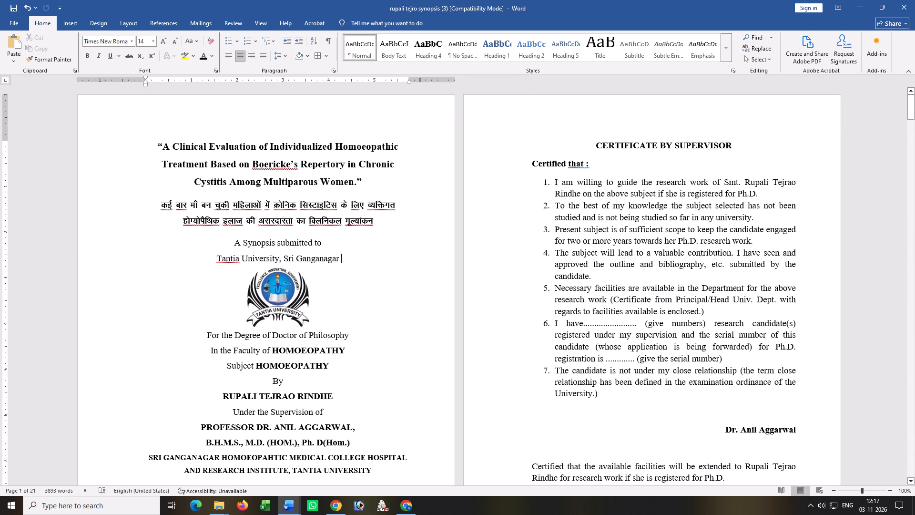
# Set the Institution entry's text on the research outline page to Times New Roman, 12 pt, and save the document.
pyautogui.scroll(-5, 366, 290)
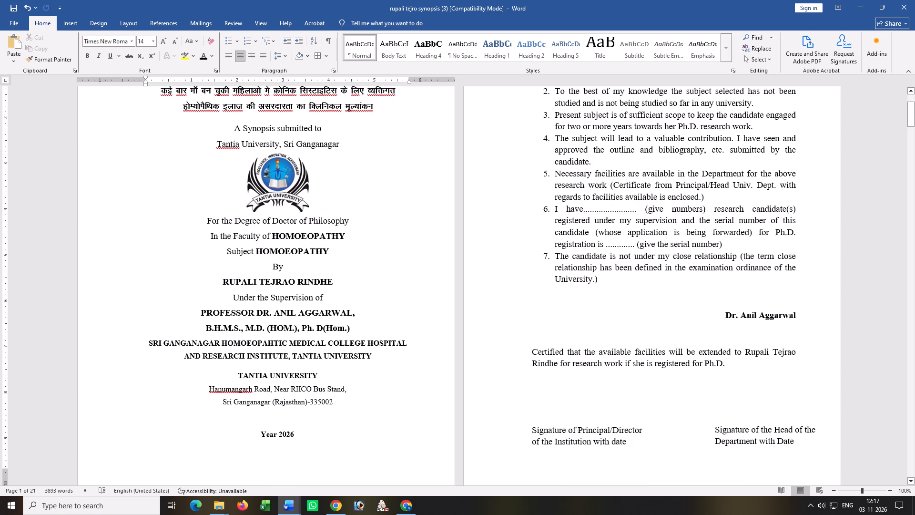
pyautogui.scroll(-8, 365, 307)
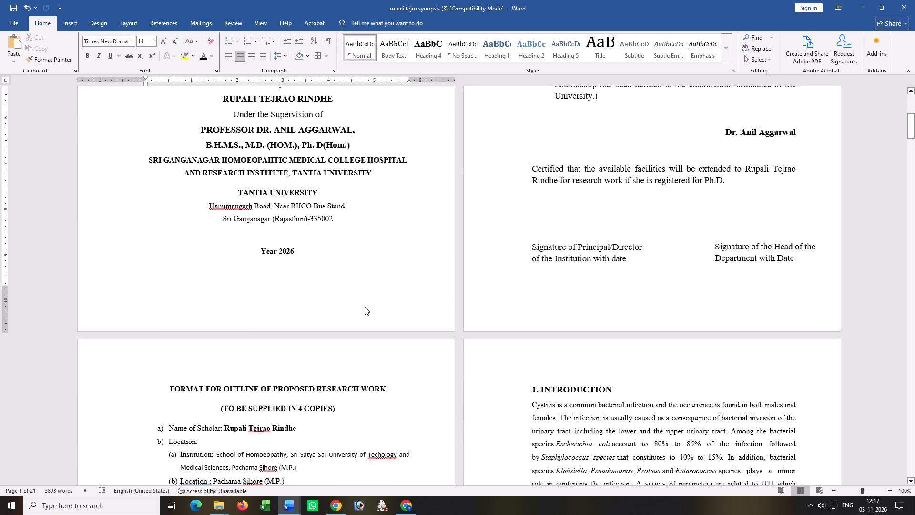
pyautogui.scroll(-4, 365, 307)
pyautogui.scroll(4, 365, 307)
pyautogui.scroll(-11, 365, 308)
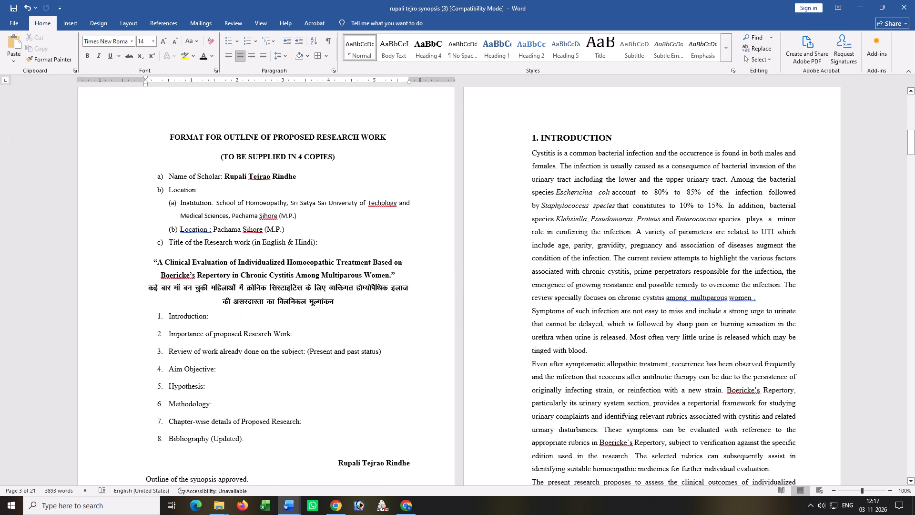
pyautogui.moveTo(216, 202); pyautogui.dragTo(299, 212)
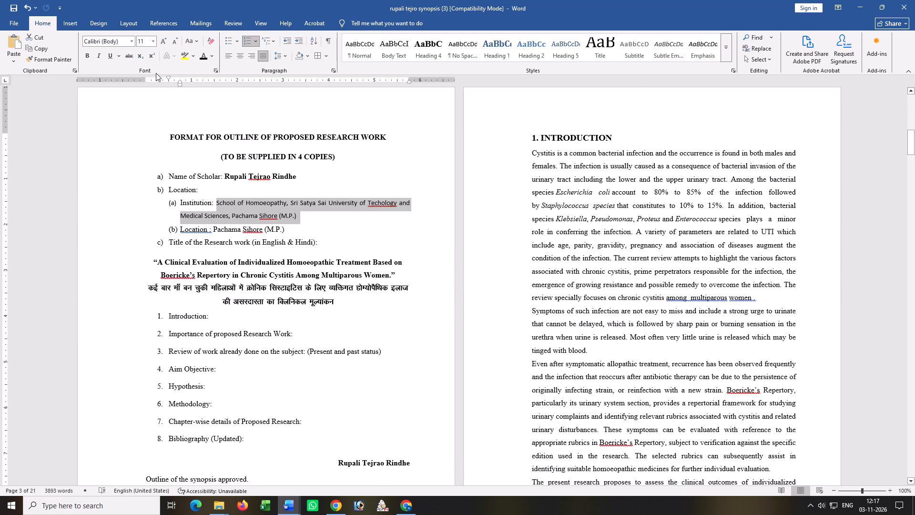
pyautogui.click(131, 41)
pyautogui.click(120, 133)
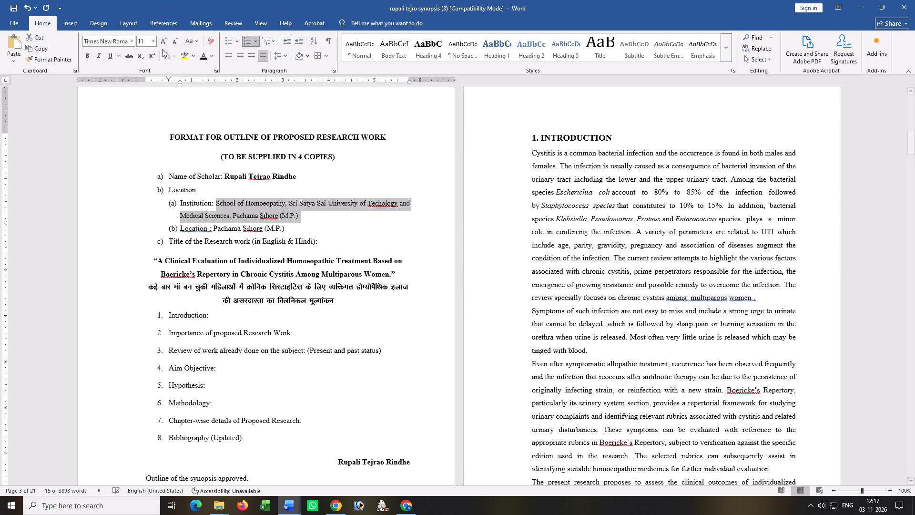
pyautogui.click(163, 42)
pyautogui.click(418, 236)
pyautogui.hotkey('ctrl', 's')
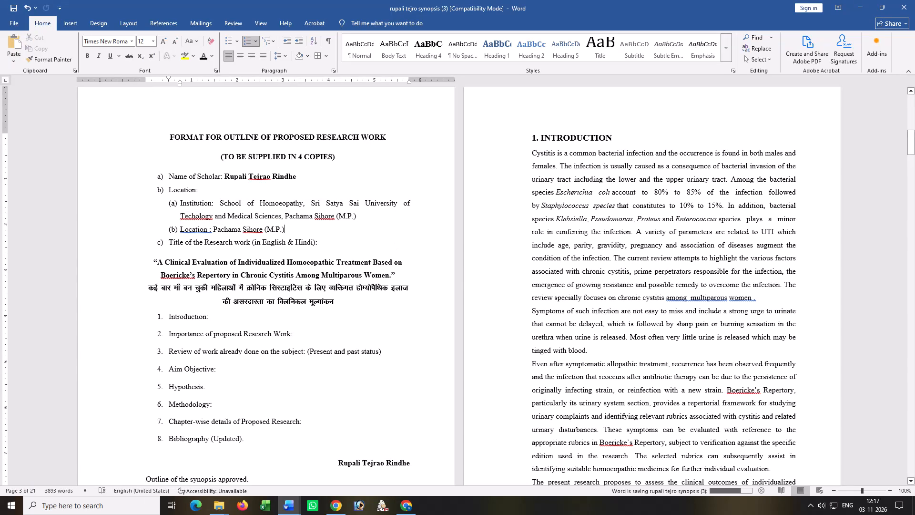
# Close the synopsis document.
pyautogui.scroll(-6, 426, 390)
pyautogui.click(914, 0)
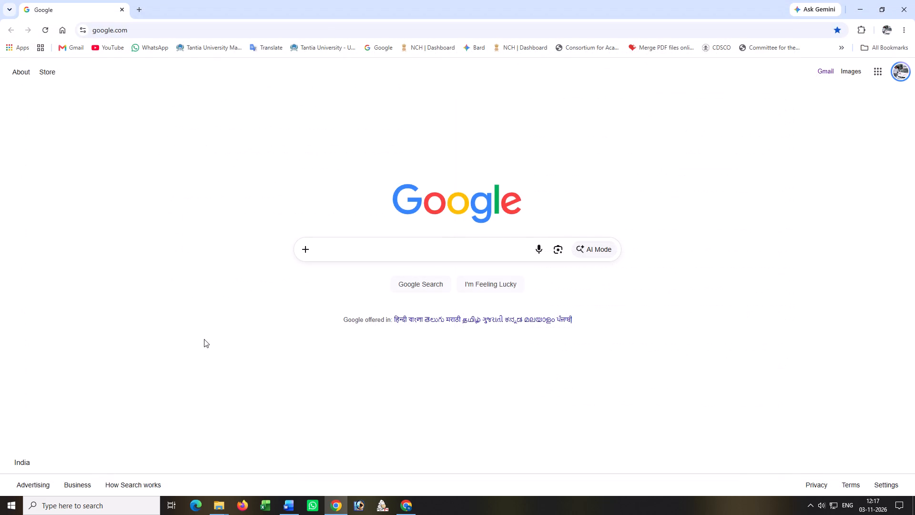
# Switch to the File Explorer window showing the folder WhatsApp Unknown 2026-11-03 at 9.38.43 AM.
pyautogui.click(219, 513)
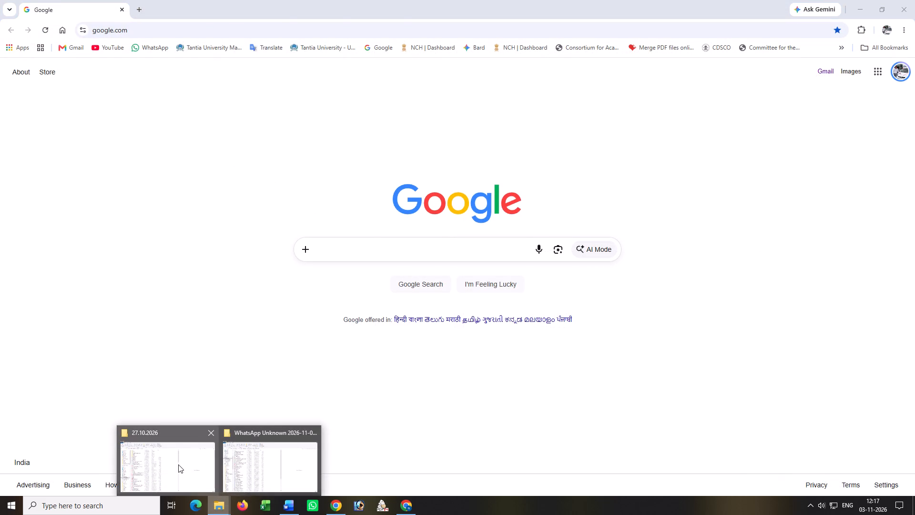
pyautogui.click(240, 462)
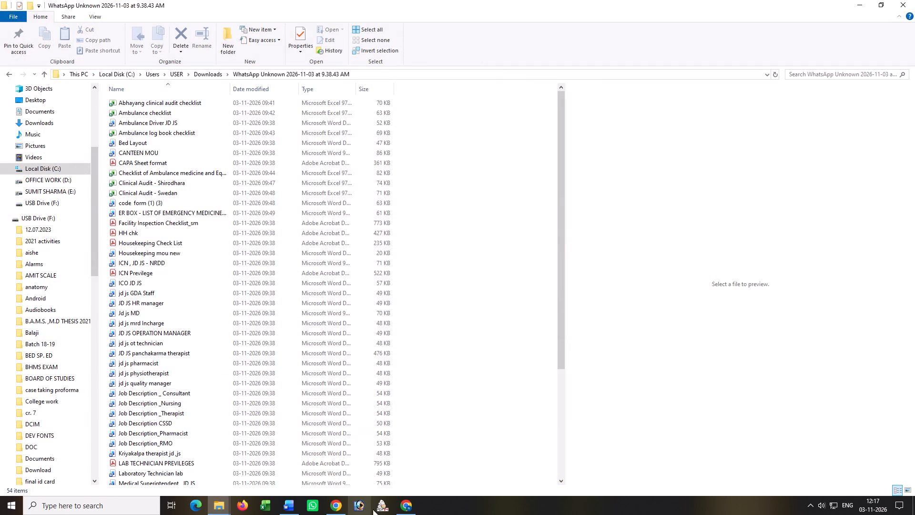